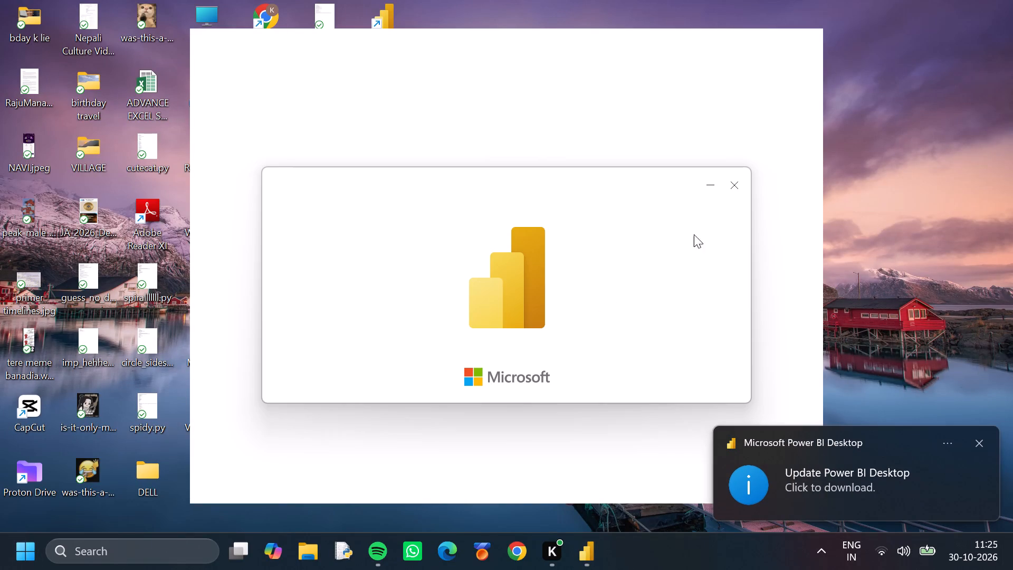
Dismiss the update notification and open the saved YAAR report.
left_click(976, 442)
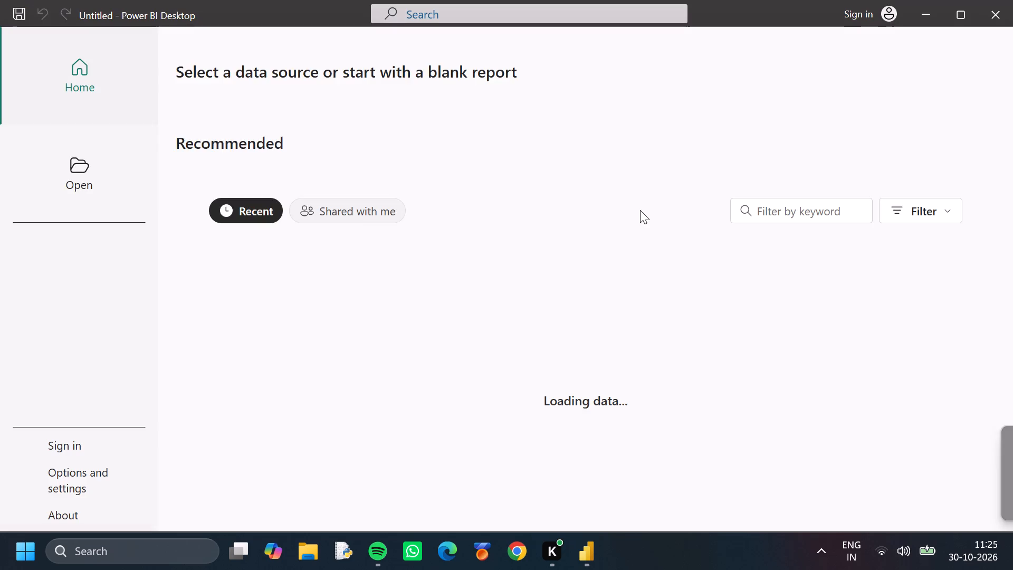
left_click(78, 201)
left_click(422, 161)
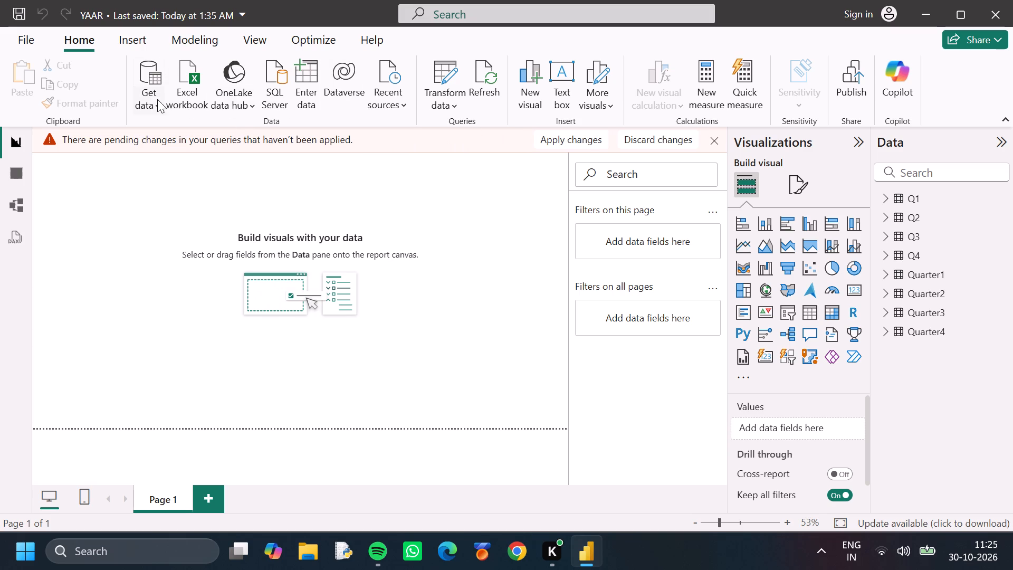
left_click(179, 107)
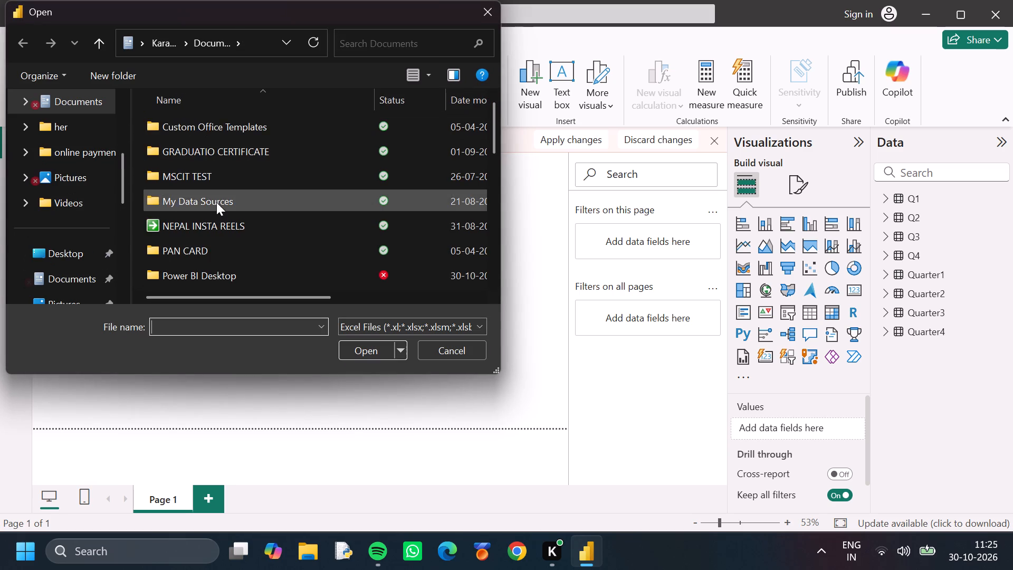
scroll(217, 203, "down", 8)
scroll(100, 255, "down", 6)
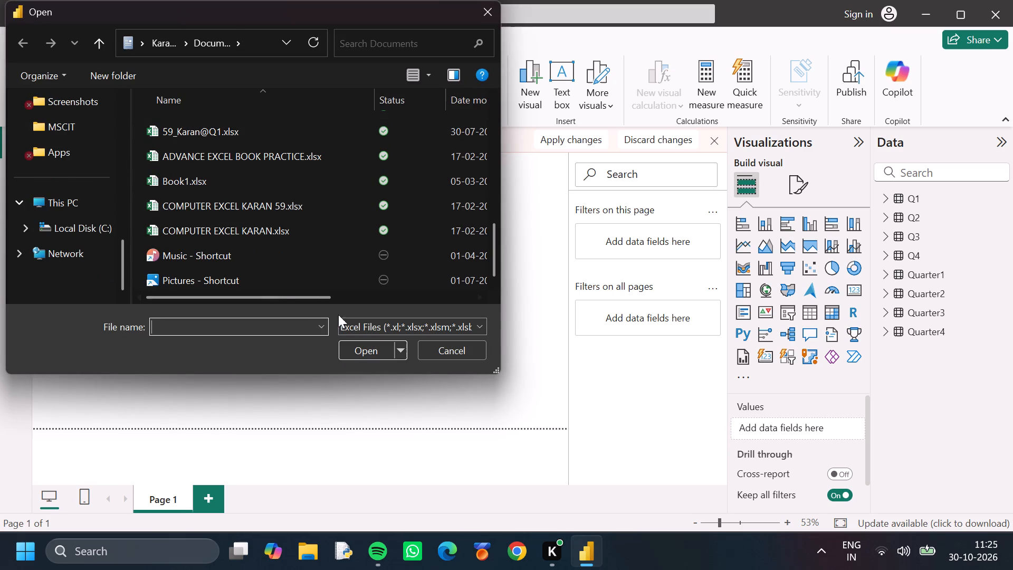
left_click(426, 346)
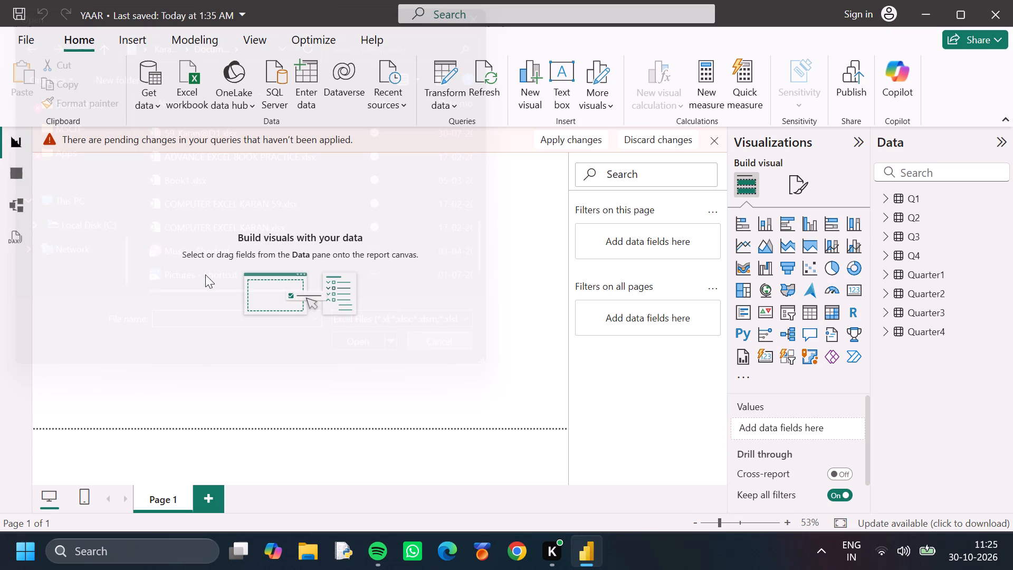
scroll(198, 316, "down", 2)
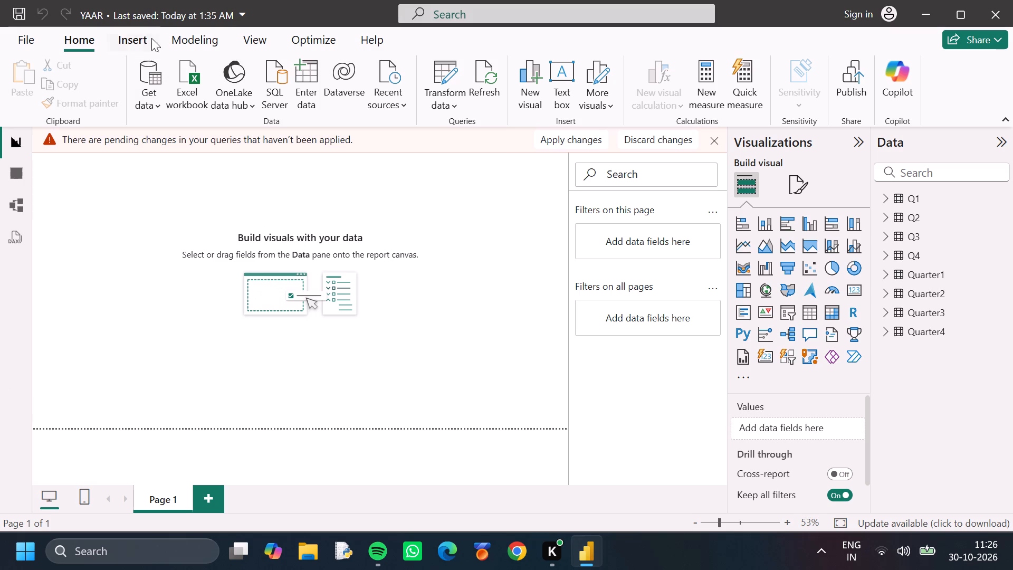
Connect to the Excel workbook Payroll.xlsx from the PowerBI_Coursefiles folder inside Saby1.
left_click(188, 94)
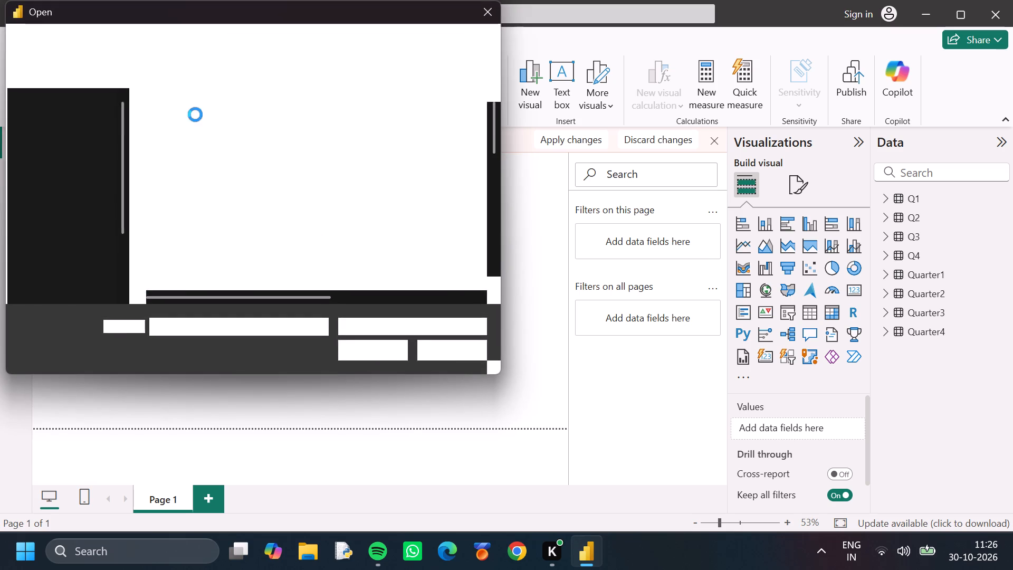
scroll(58, 221, "down", 10)
scroll(63, 226, "up", 6)
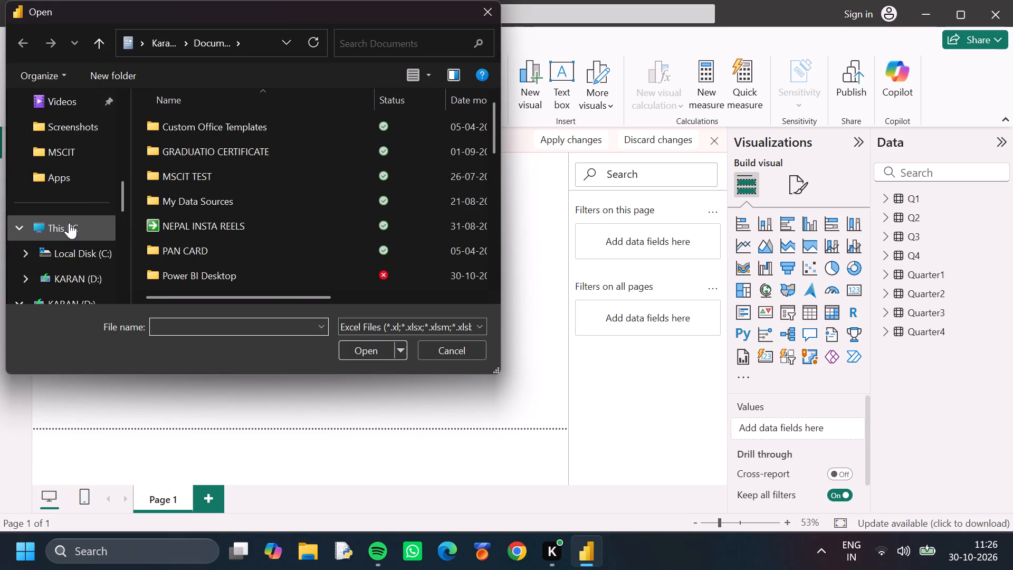
scroll(69, 223, "down", 5)
left_click(88, 250)
double_click(227, 130)
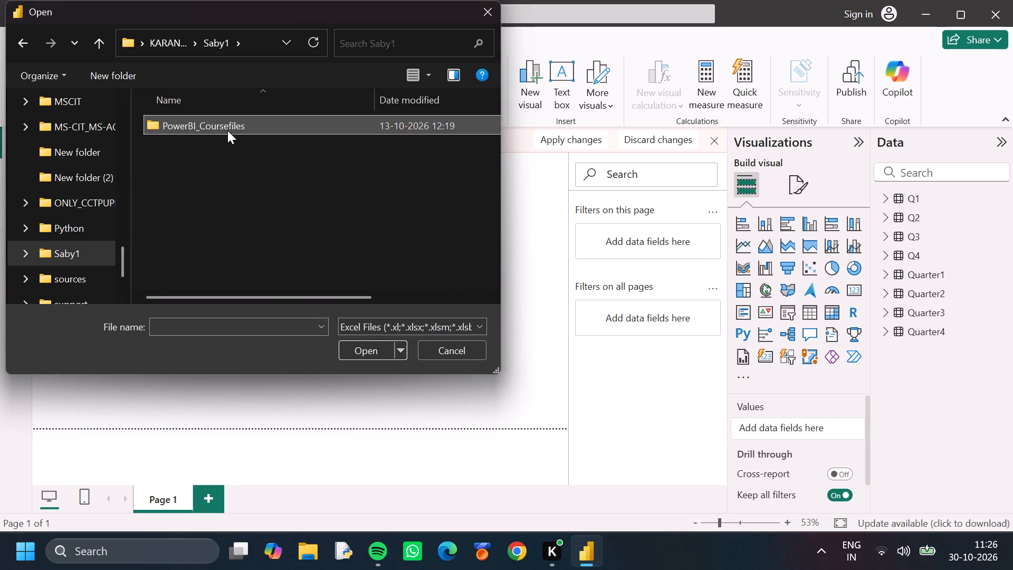
scroll(233, 211, "down", 1)
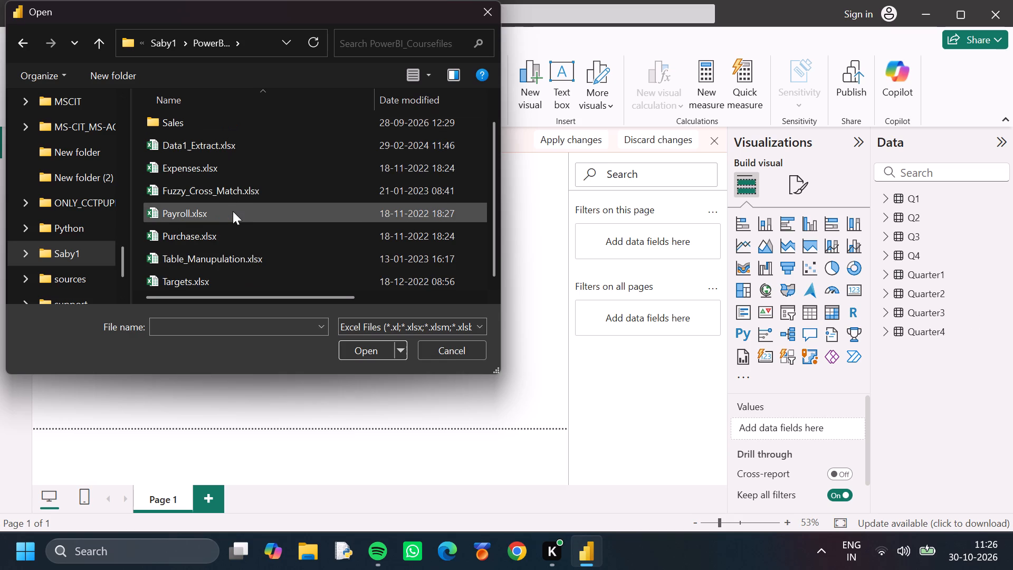
left_click(232, 207)
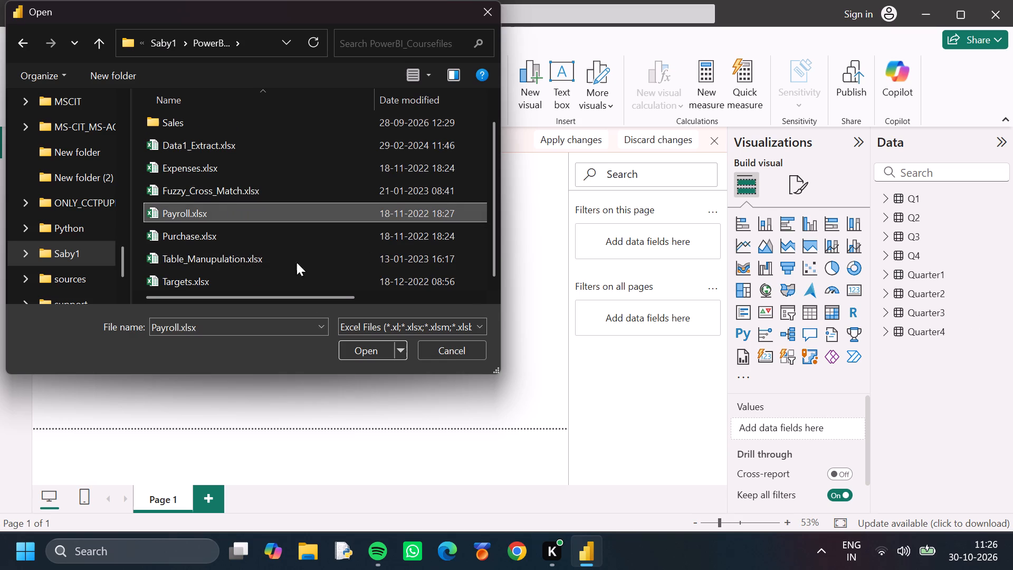
left_click(349, 346)
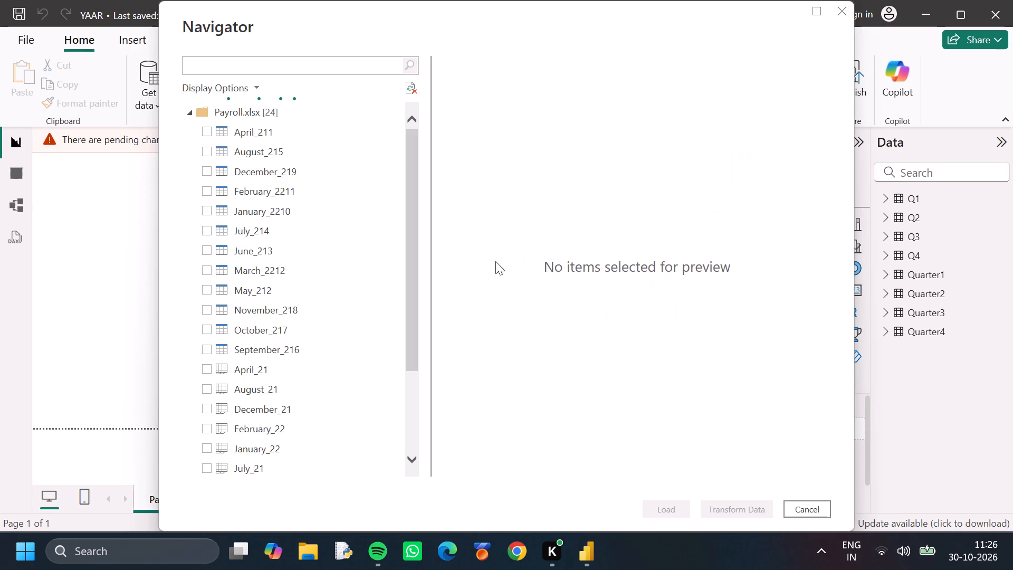
Look through the monthly tables and sheets available in Payroll.xlsx.
scroll(349, 289, "down", 6)
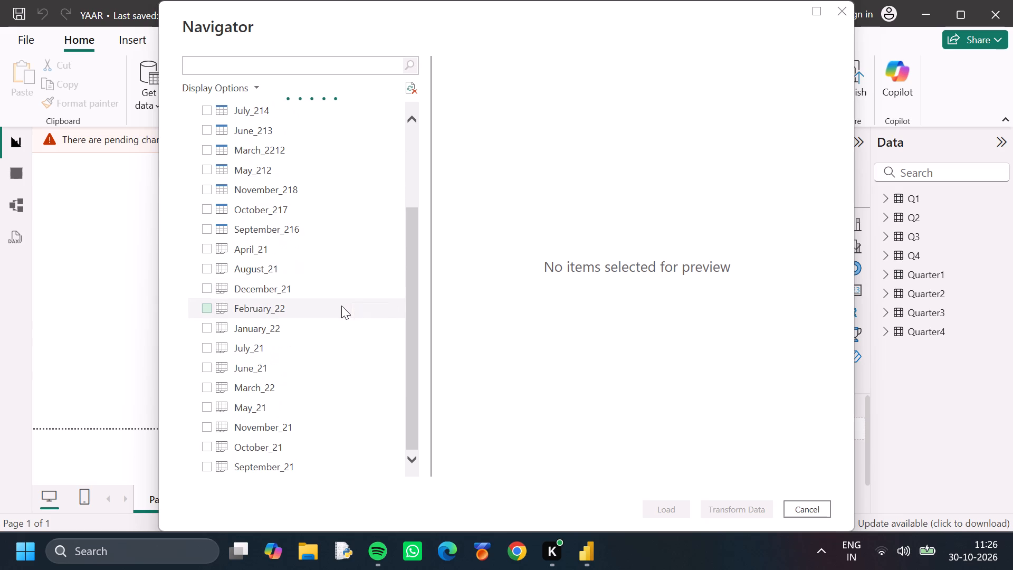
scroll(341, 306, "up", 3)
scroll(341, 306, "down", 1)
scroll(341, 306, "up", 4)
scroll(341, 306, "down", 2)
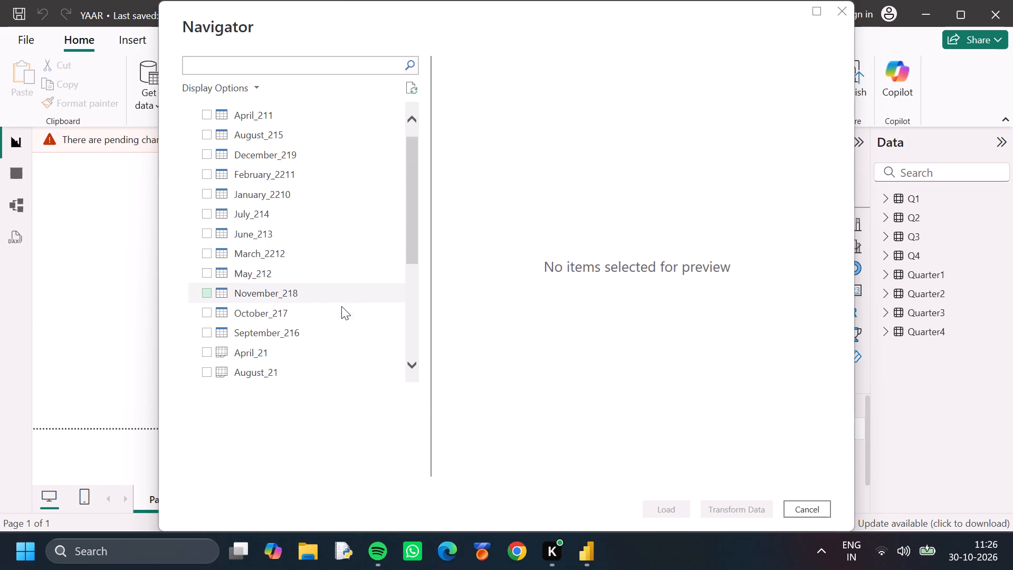
scroll(341, 306, "down", 2)
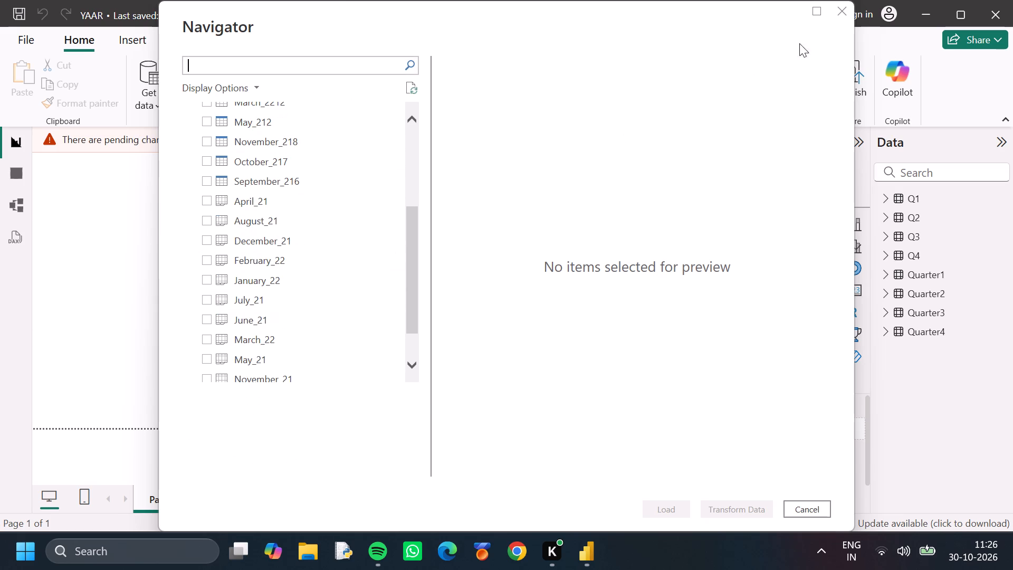
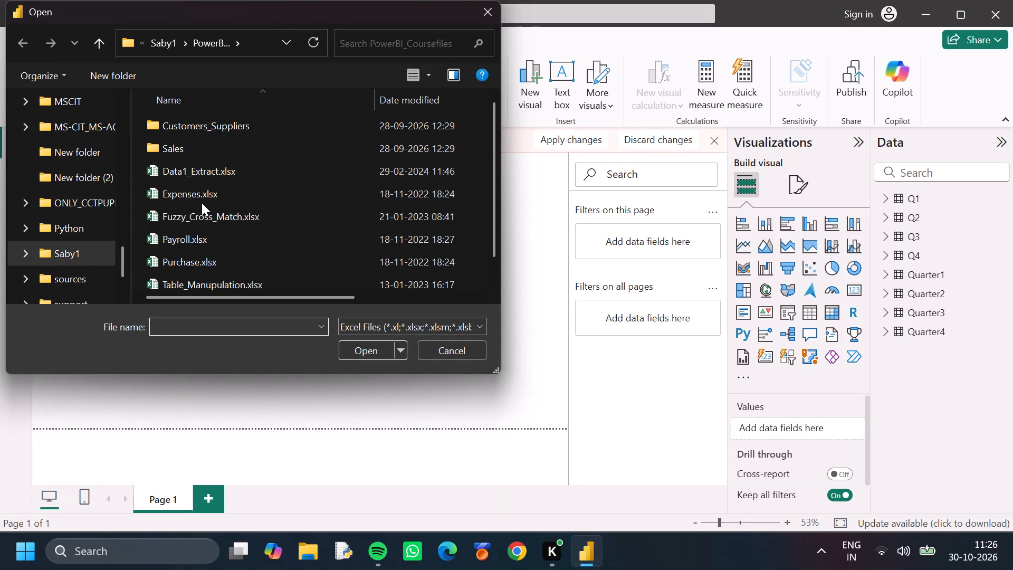
Connect to the Excel workbook Expenses.xlsx from the PowerBI_Coursefiles folder.
left_click(211, 192)
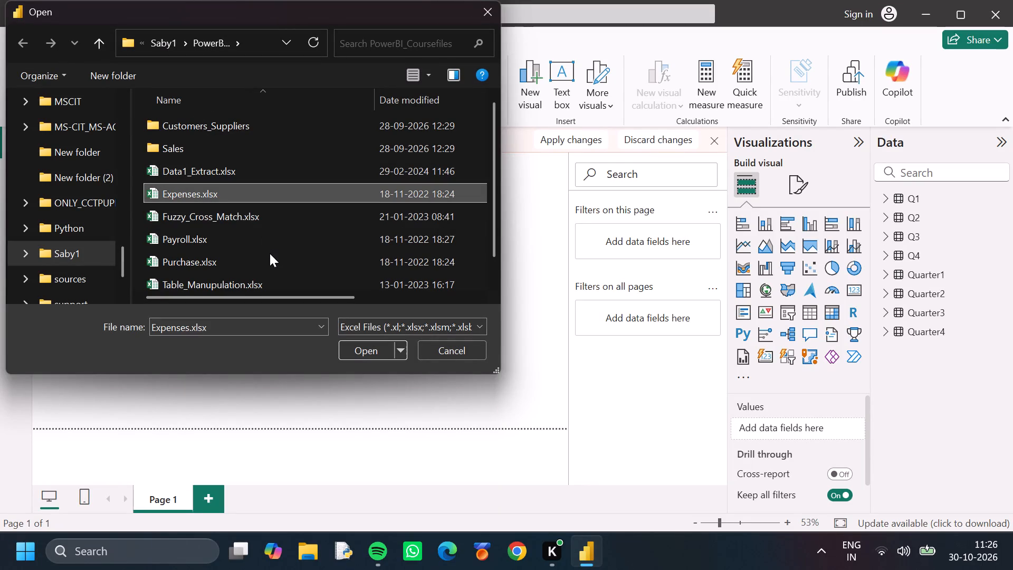
left_click(244, 239, "ctrl")
left_click(242, 197, "ctrl")
left_click(363, 346)
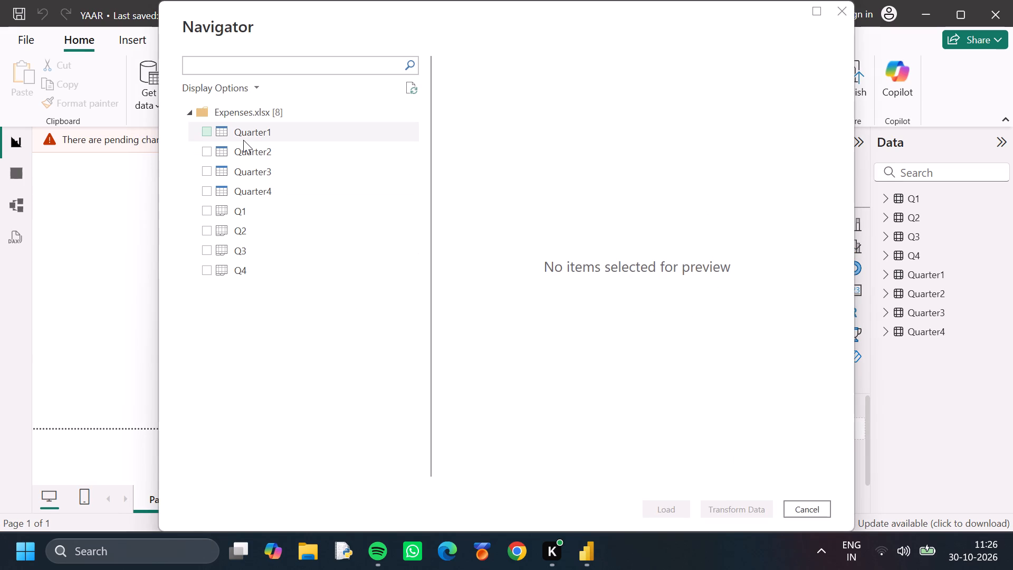
Preview the Quarter1 table of the Expenses.xlsx workbook.
left_click(243, 138)
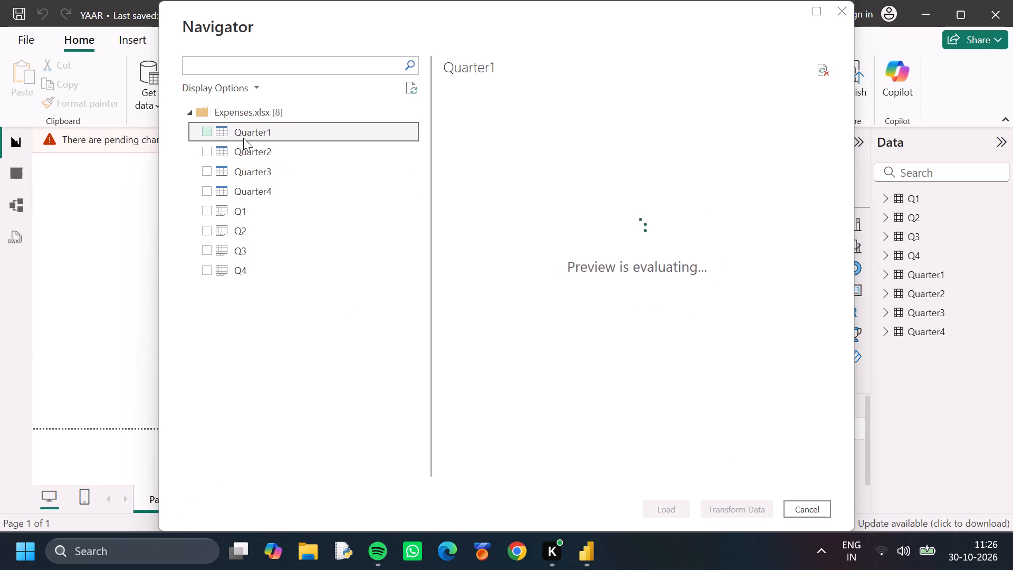
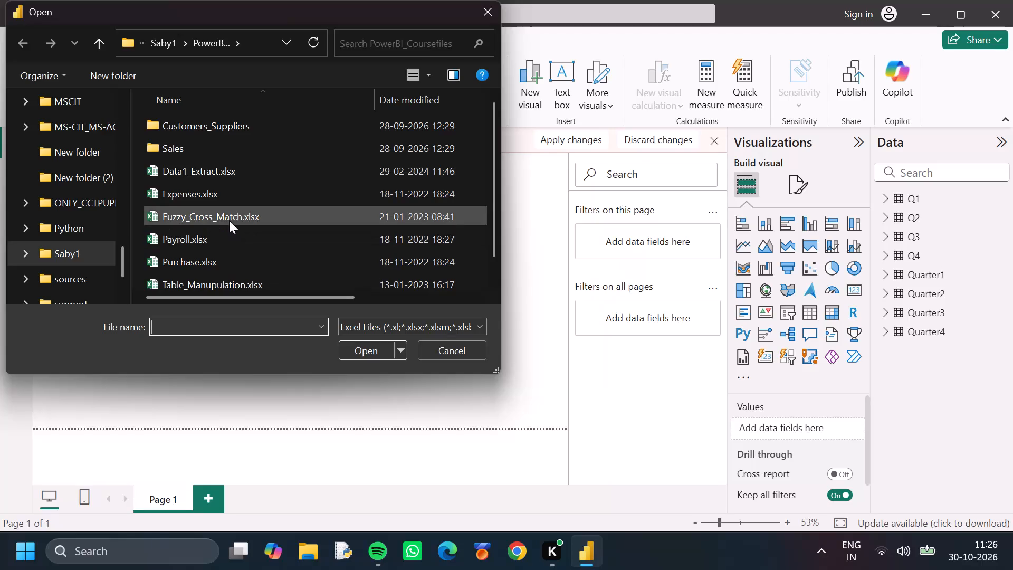
Connect to the Excel workbook Purchase.xlsx from the PowerBI_Coursefiles folder.
left_click(227, 254)
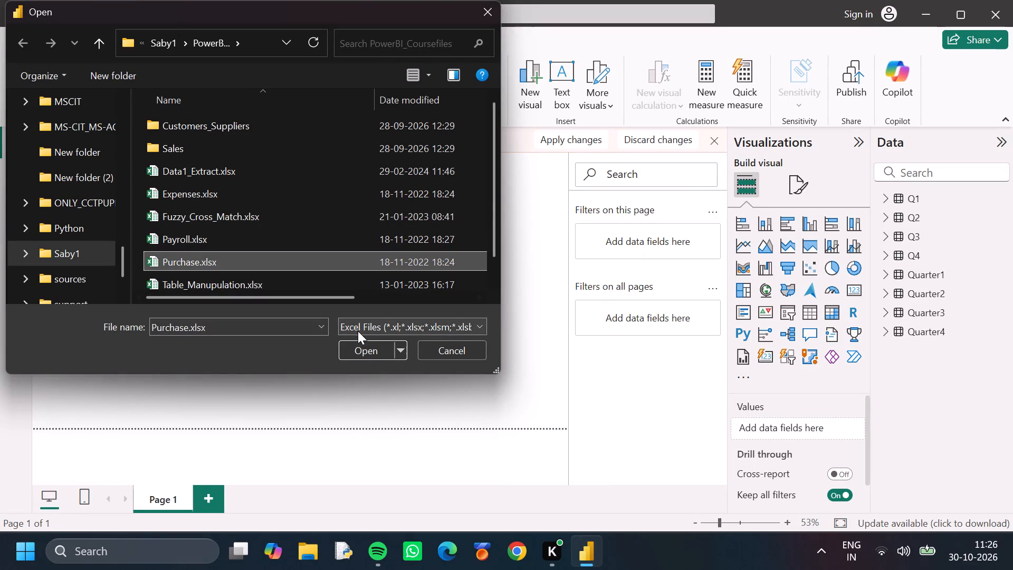
left_click(362, 347)
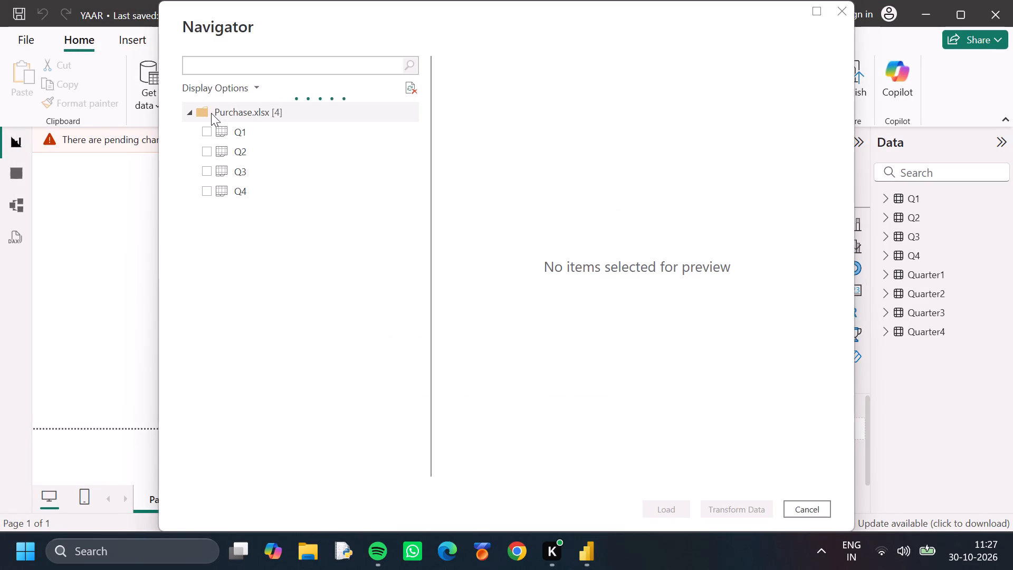
Select the Q1, Q2, Q3 and Q4 tables of the Purchase.xlsx workbook for import.
left_click(189, 112)
left_click(189, 112)
left_click(220, 132)
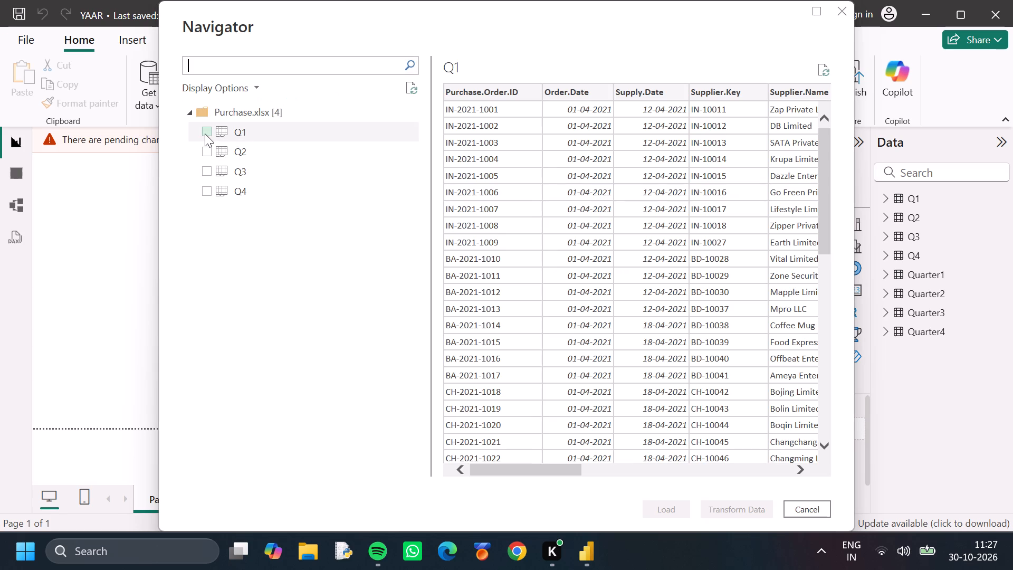
left_click(205, 134)
left_click(205, 150)
left_click(205, 168)
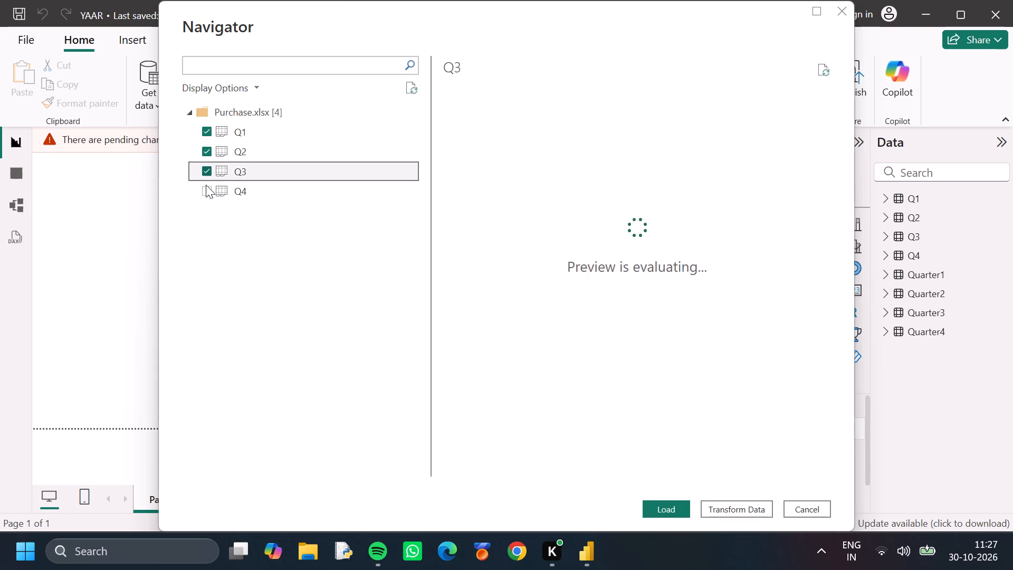
left_click(206, 187)
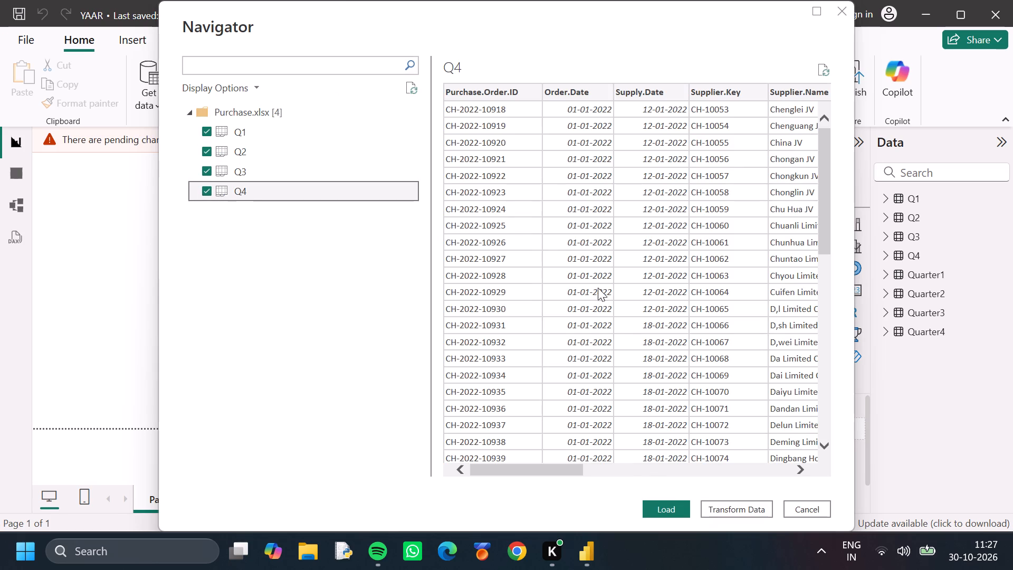
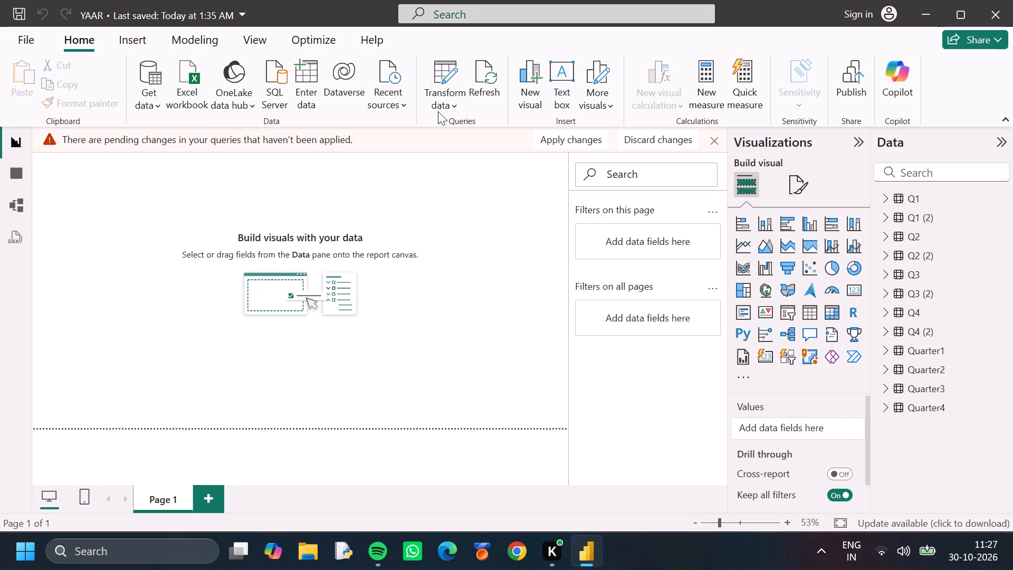
Open the report's queries in the Power Query Editor to transform the data.
left_click(448, 80)
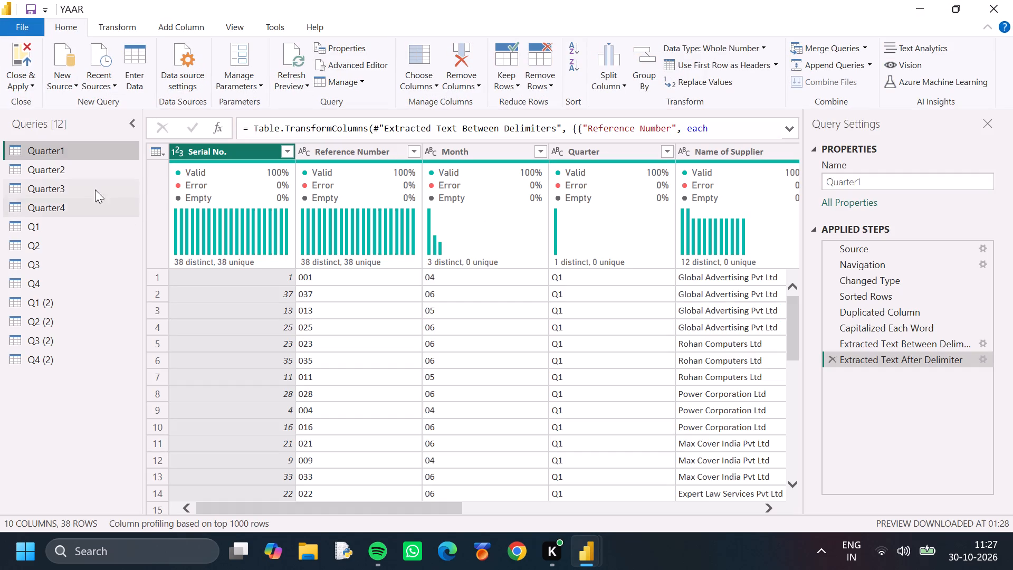
Compare the data previews of the Quarter queries, the Q1 and Q3 queries, and the newly imported Q1 (2) query.
left_click(86, 176)
left_click(79, 192)
left_click(73, 211)
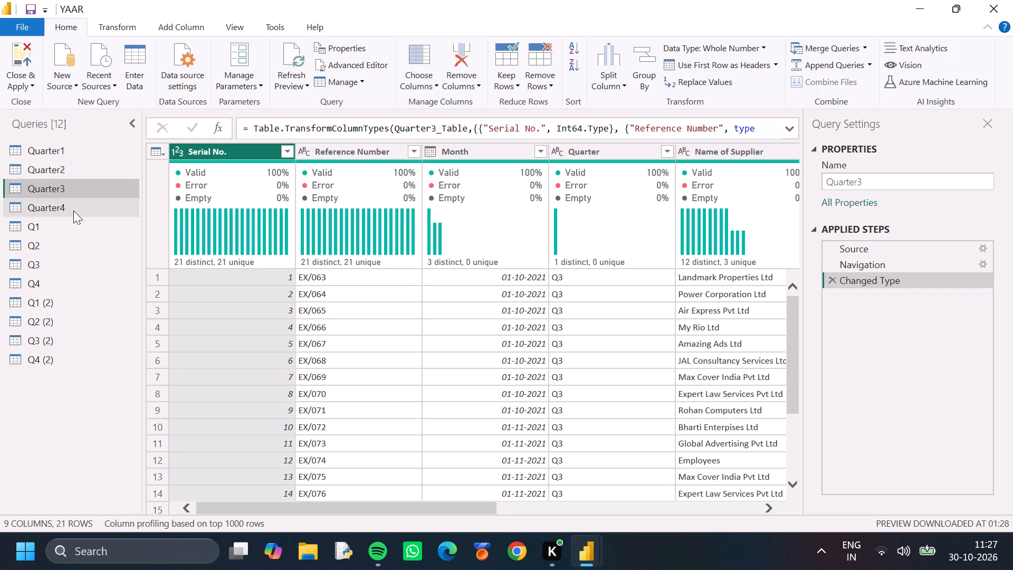
left_click(71, 230)
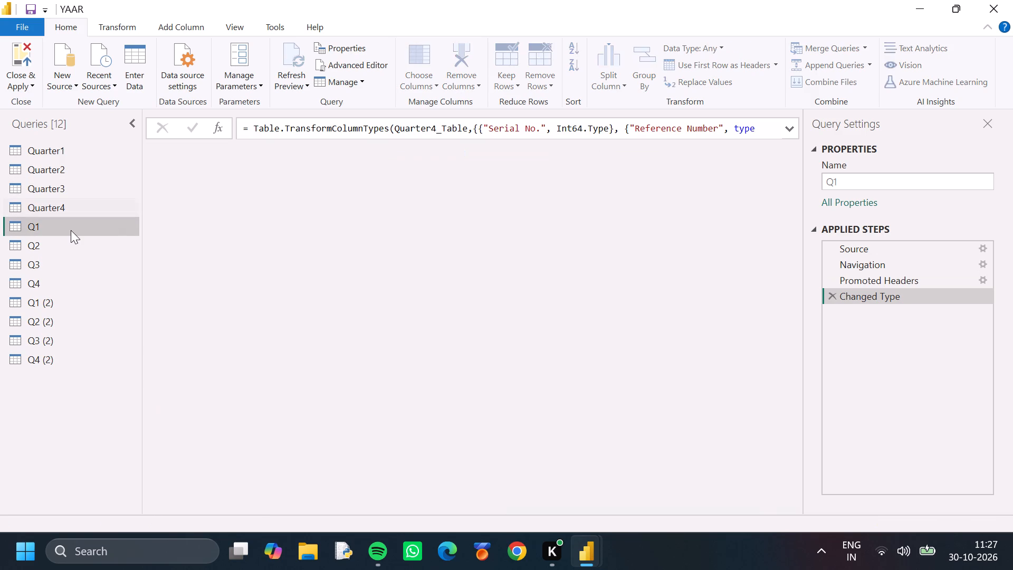
left_click(62, 299)
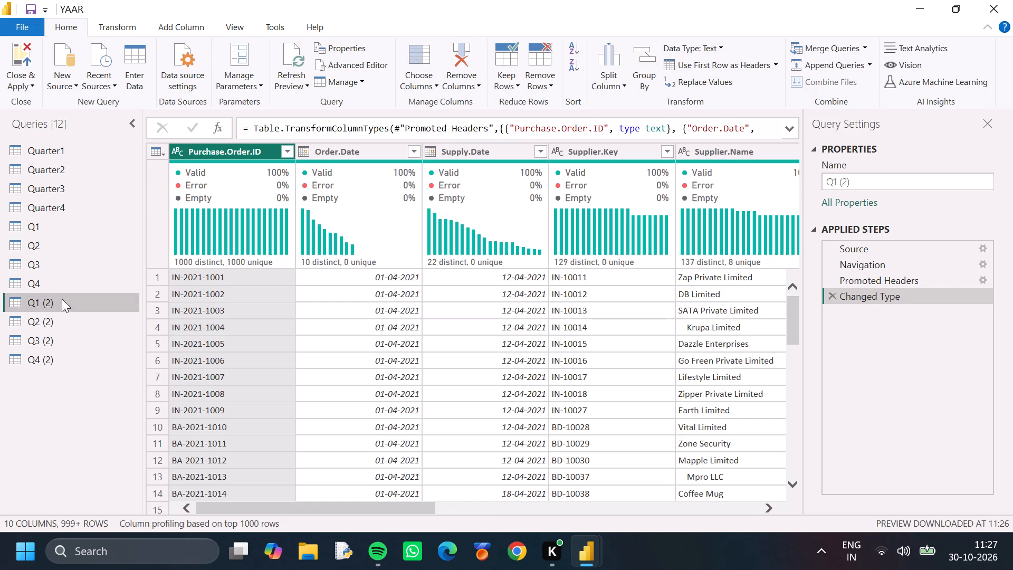
left_click(70, 239)
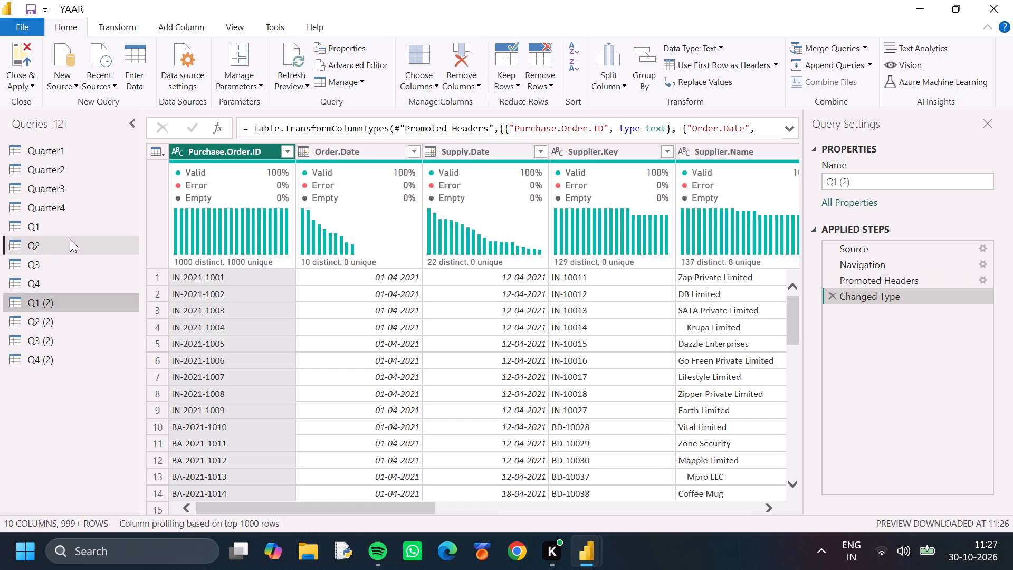
left_click(71, 229)
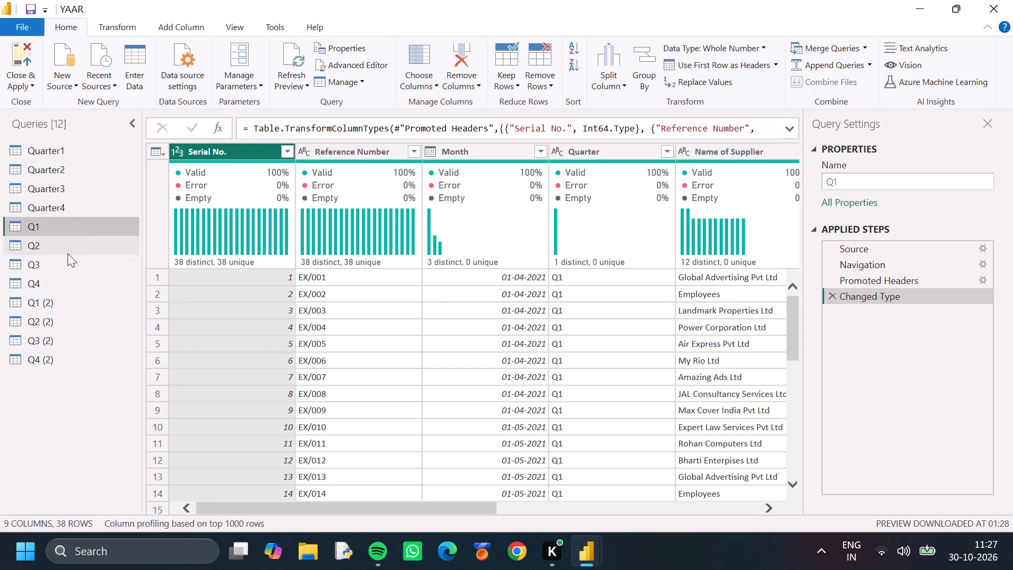
left_click(68, 297)
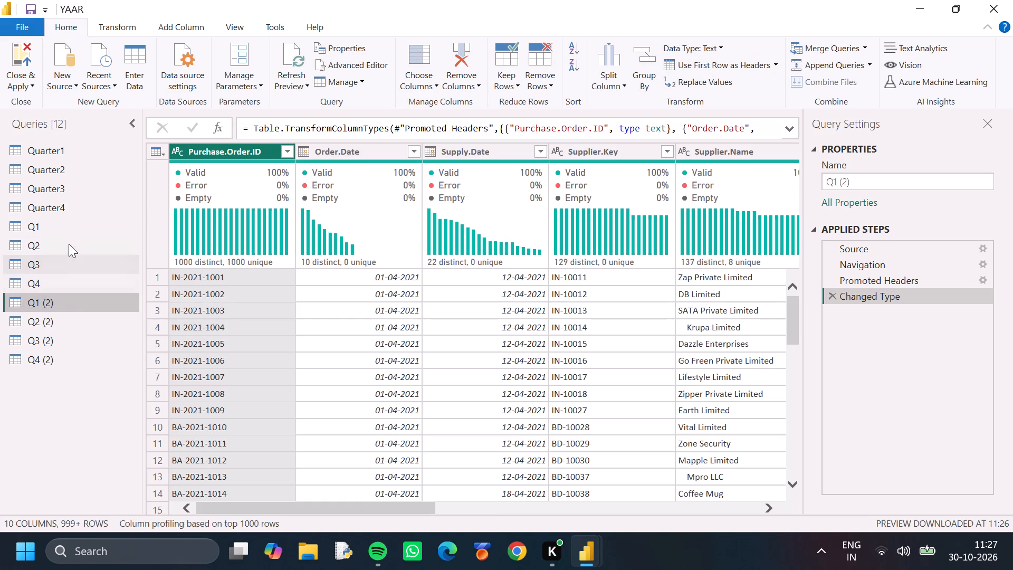
left_click(69, 230)
left_click(68, 210)
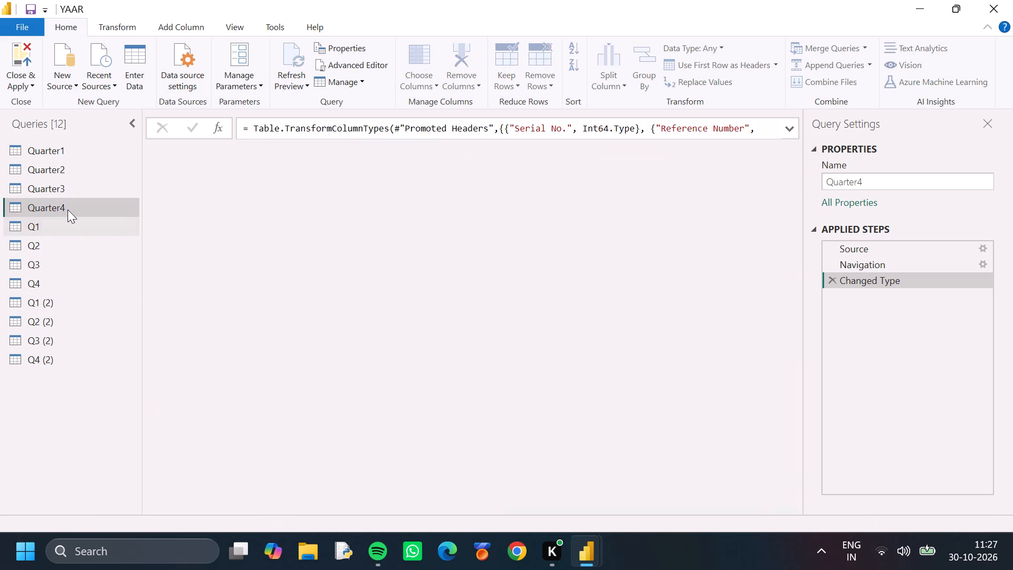
left_click(72, 220)
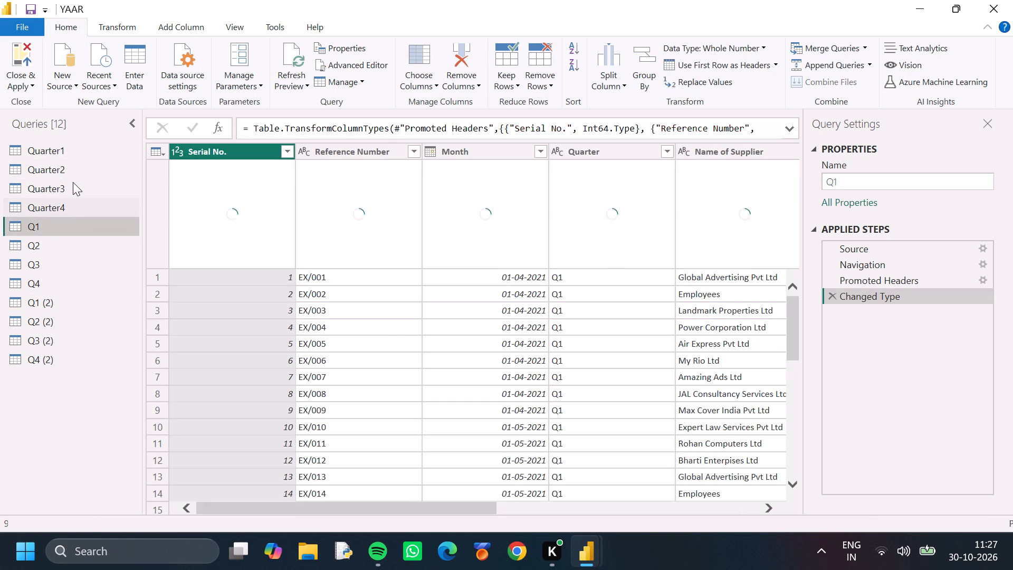
left_click(63, 231)
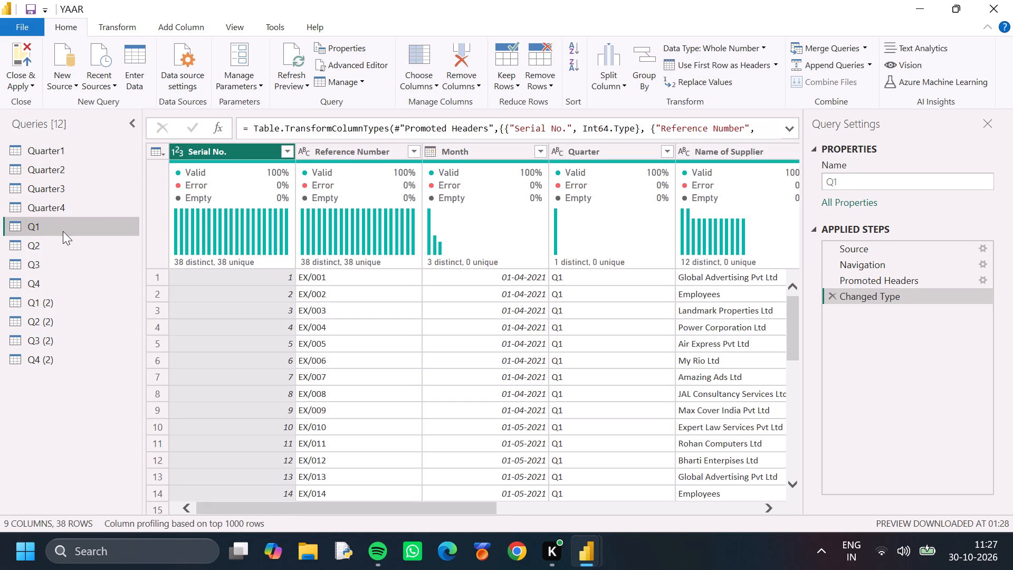
left_click(63, 231)
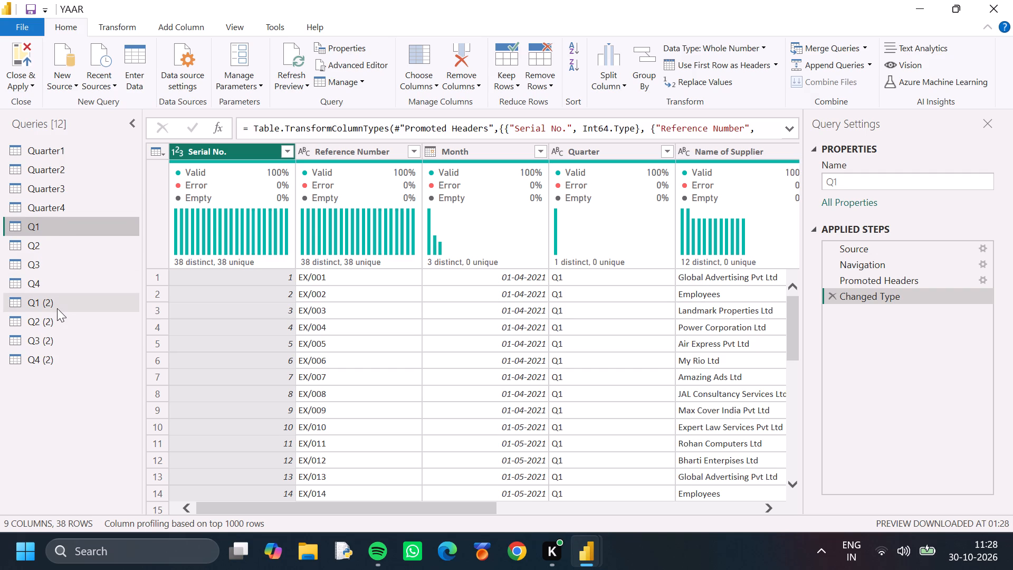
left_click(56, 306)
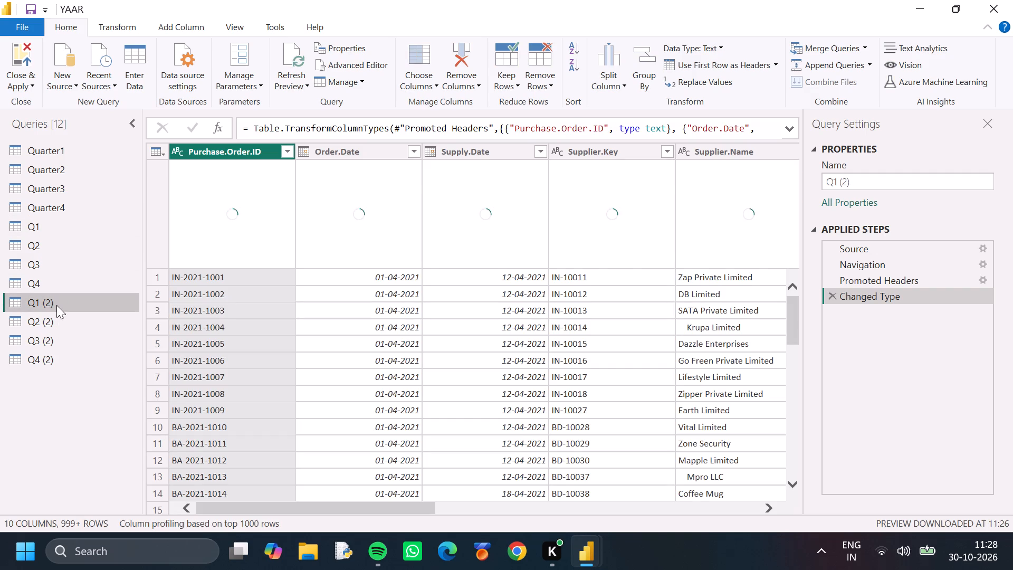
left_click(57, 257)
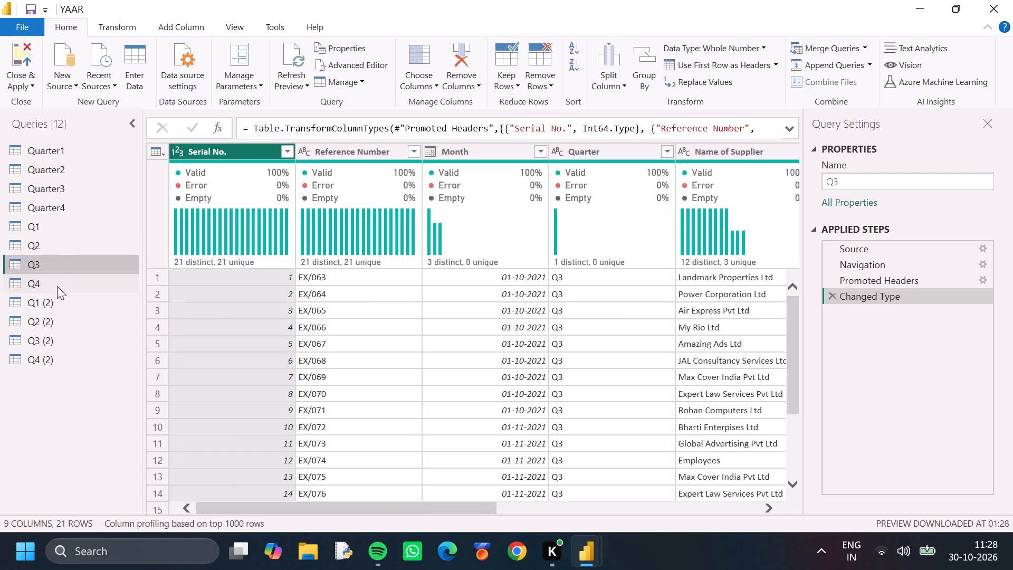
left_click(58, 310)
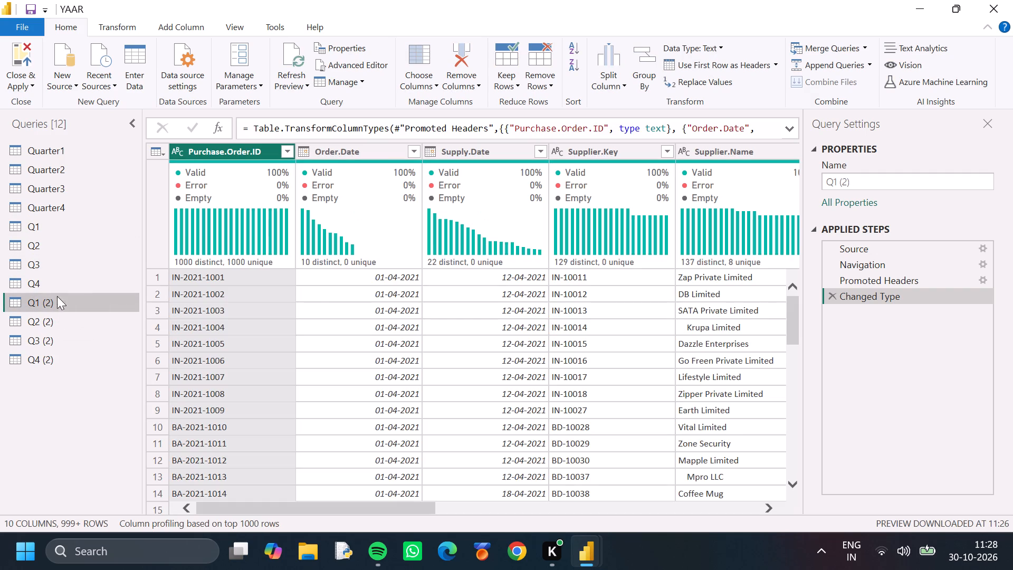
Examine the rows and columns of the Q3 query, through to the Invoice Amount, Paid and Payable columns.
left_click(56, 267)
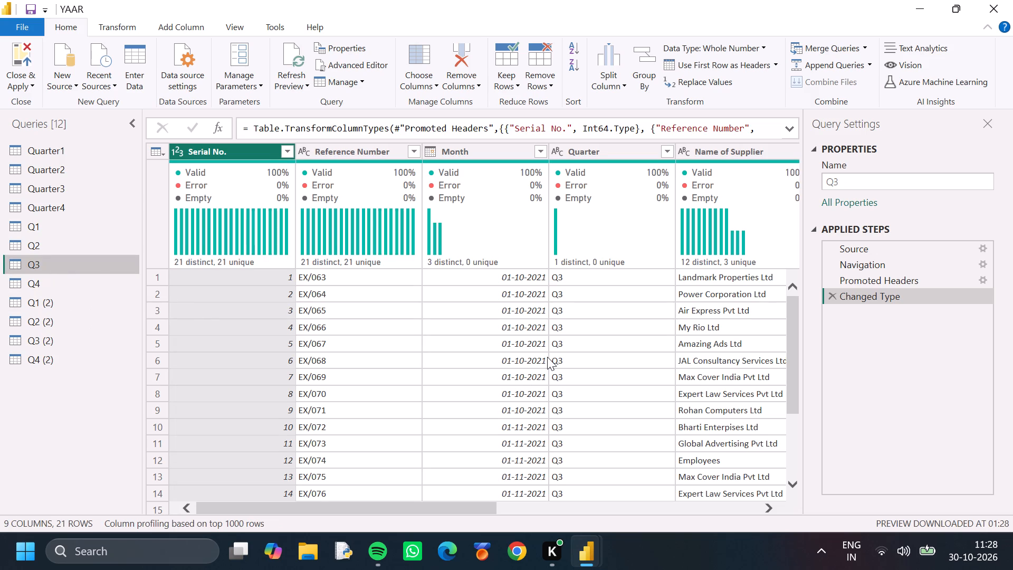
scroll(547, 357, "down", 13)
scroll(534, 375, "up", 4)
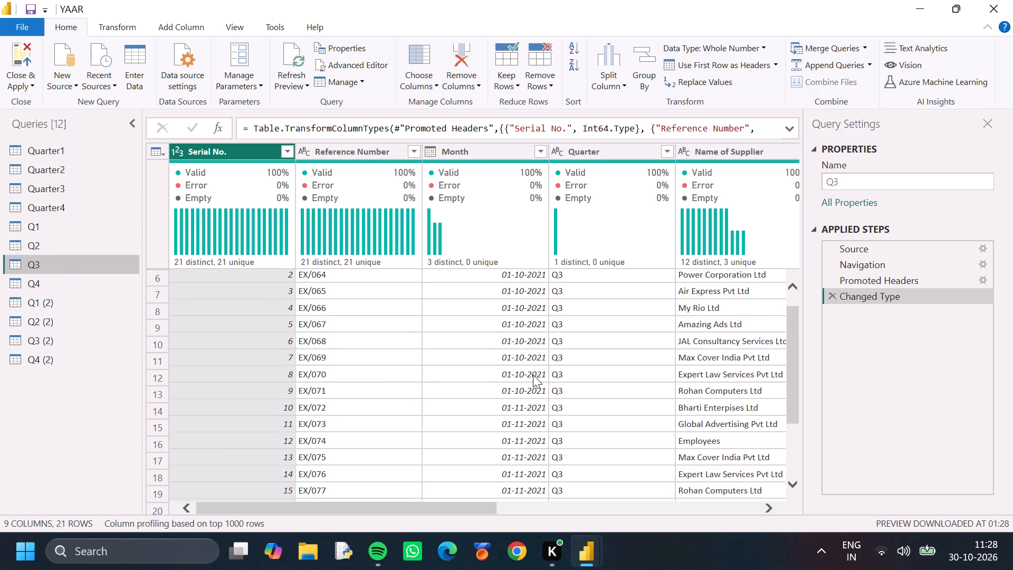
scroll(533, 375, "up", 4)
left_click_drag(427, 508, 471, 512)
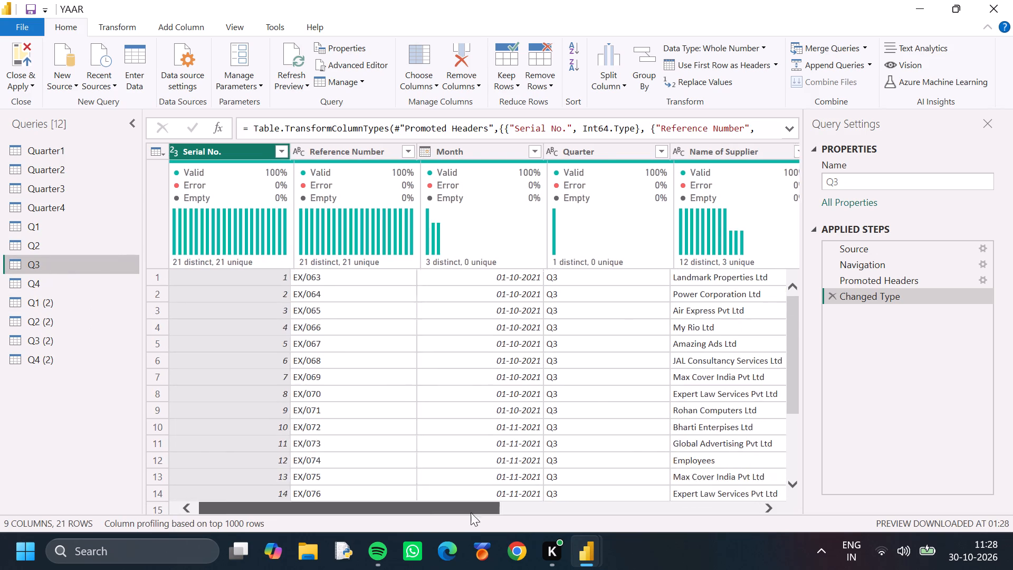
left_click_drag(471, 512, 721, 520)
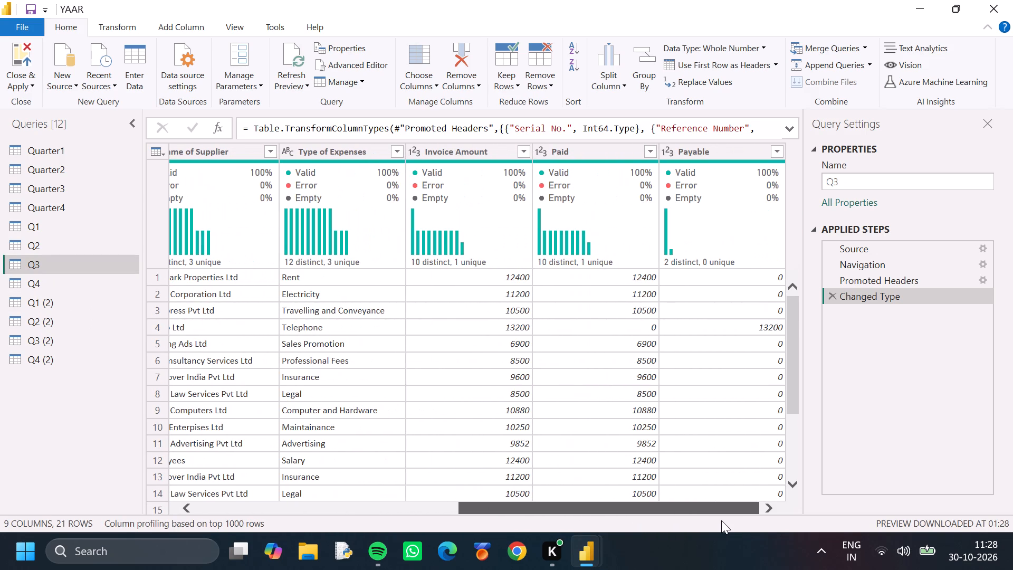
left_click_drag(721, 520, 798, 507)
scroll(401, 346, "down", 8)
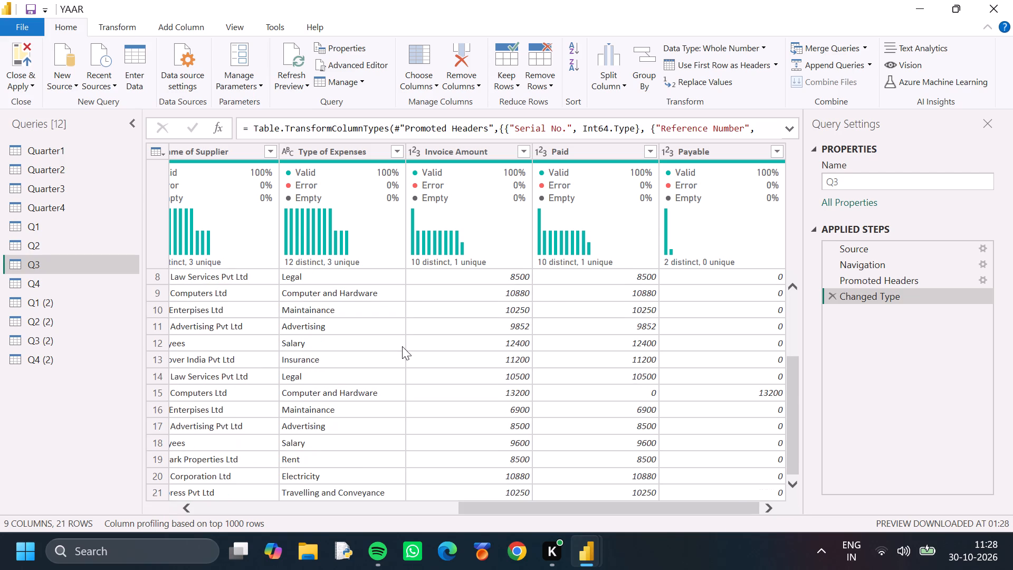
scroll(402, 346, "down", 3)
Examine the Q1 (2) purchase query's columns, focusing on the values in the Product.Name column.
left_click(73, 308)
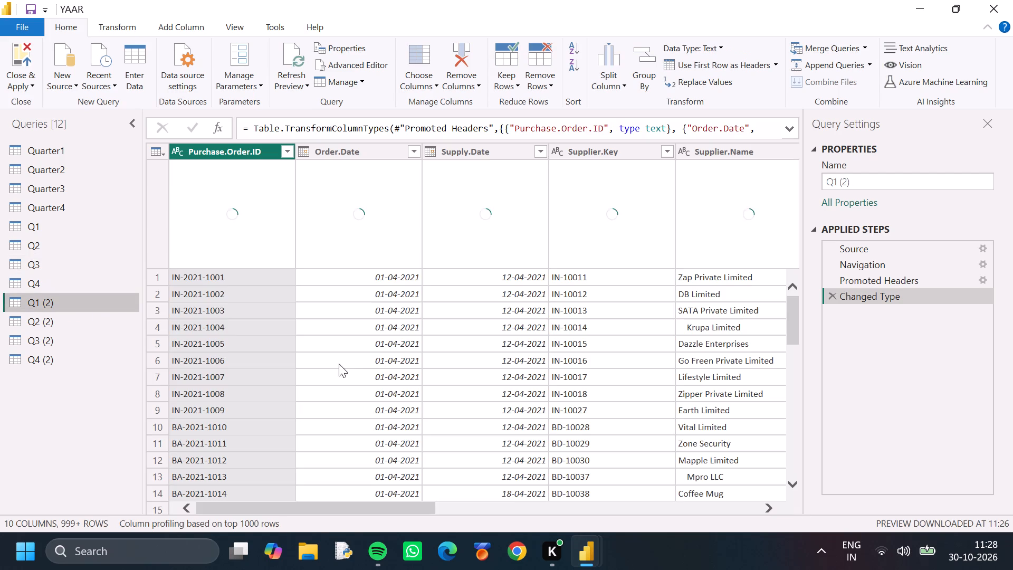
left_click_drag(391, 511, 601, 505)
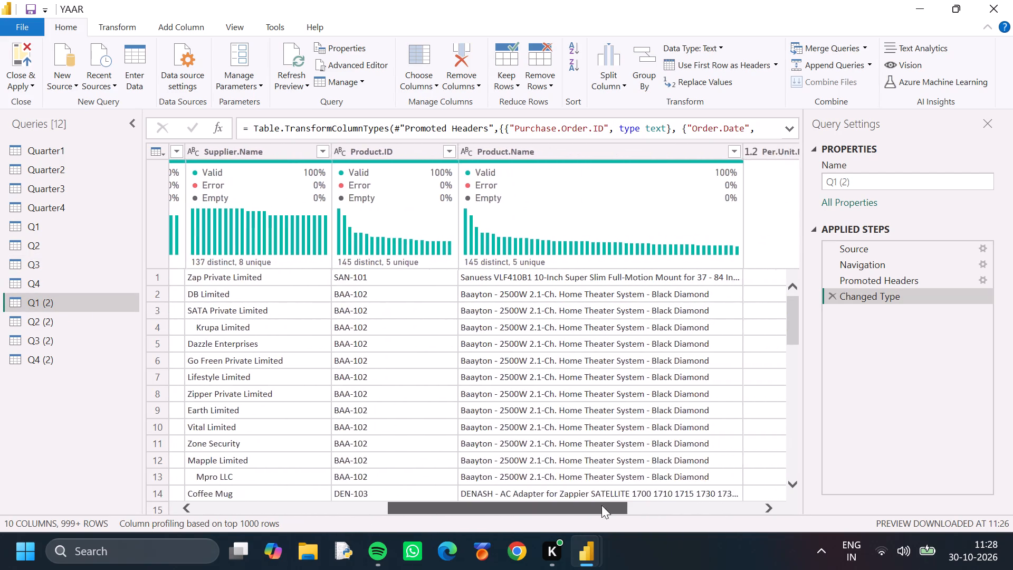
left_click_drag(601, 505, 598, 497)
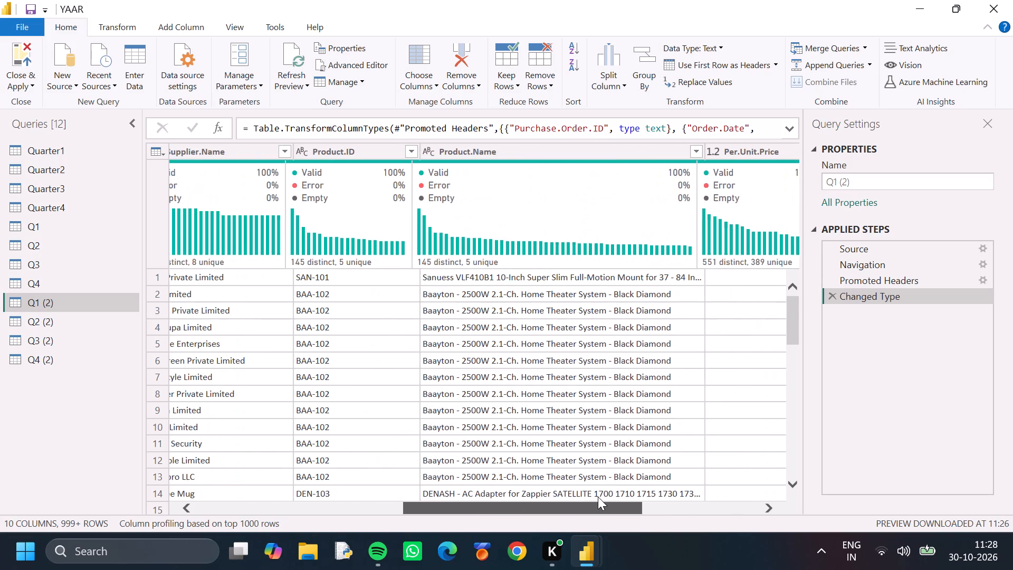
left_click_drag(598, 497, 598, 497)
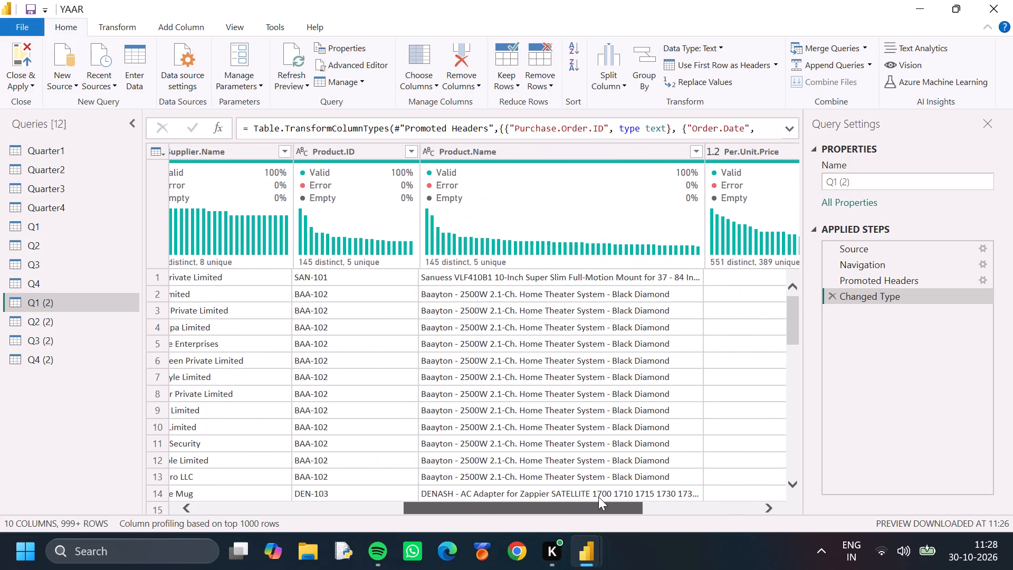
left_click_drag(598, 497, 609, 497)
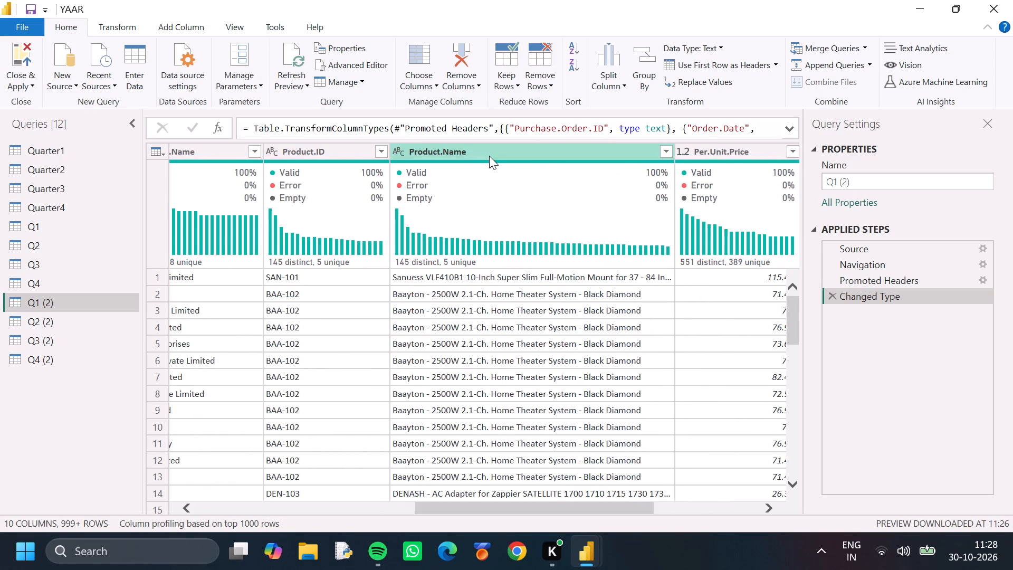
left_click(489, 156)
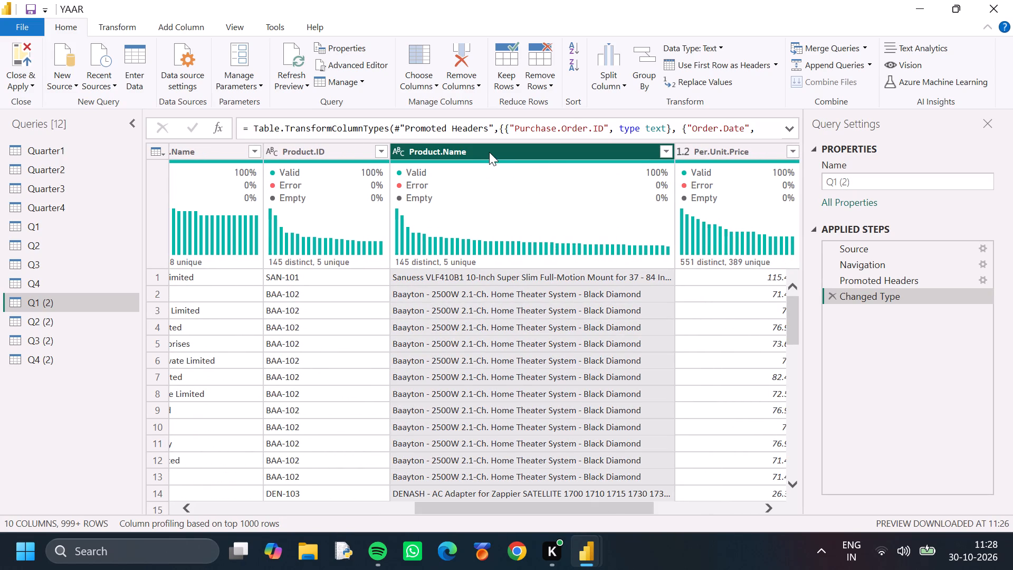
scroll(486, 384, "down", 8)
scroll(483, 395, "up", 3)
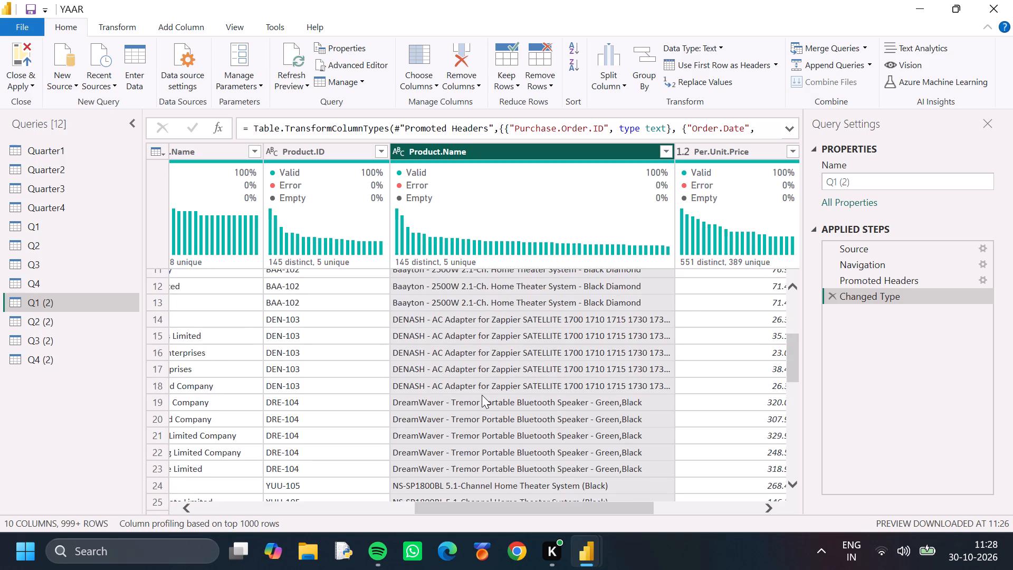
scroll(482, 395, "down", 3)
scroll(482, 395, "up", 20)
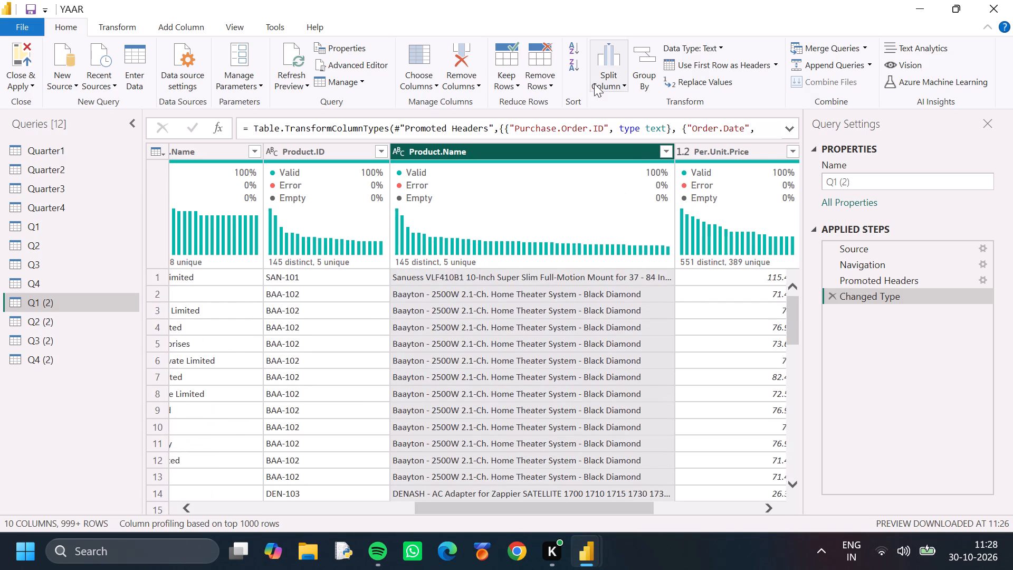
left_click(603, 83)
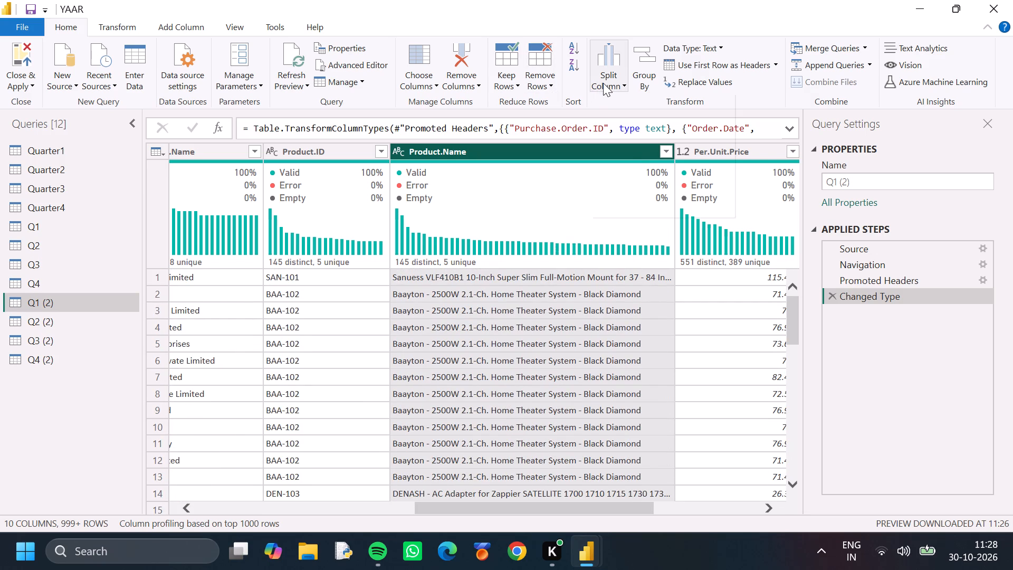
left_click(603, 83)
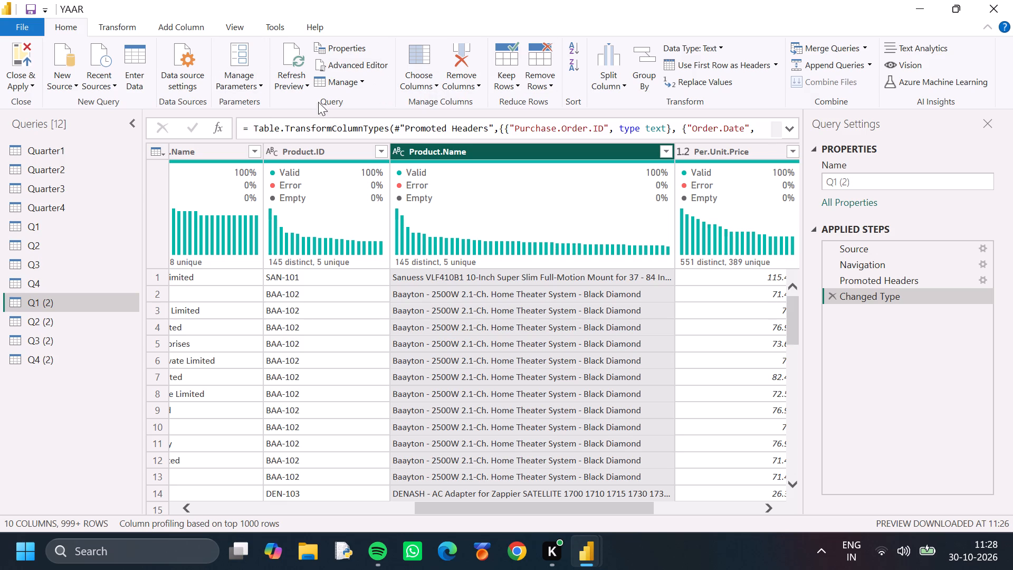
Review the source code of the Q1 (2) query in the Advanced Editor and close it without changes.
left_click(356, 73)
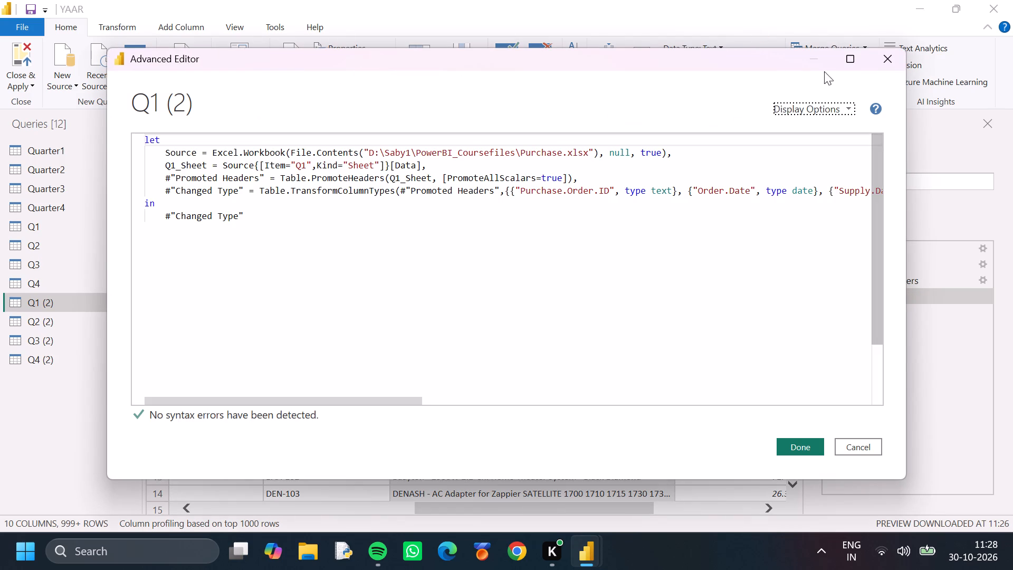
left_click(389, 228)
left_click_drag(164, 150, 193, 150)
left_click(250, 166)
left_click(882, 56)
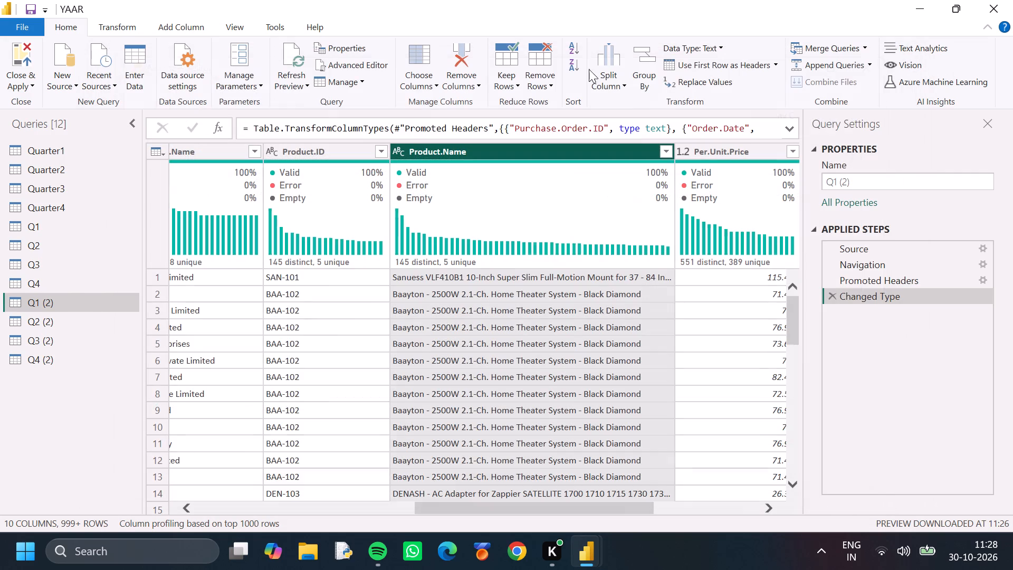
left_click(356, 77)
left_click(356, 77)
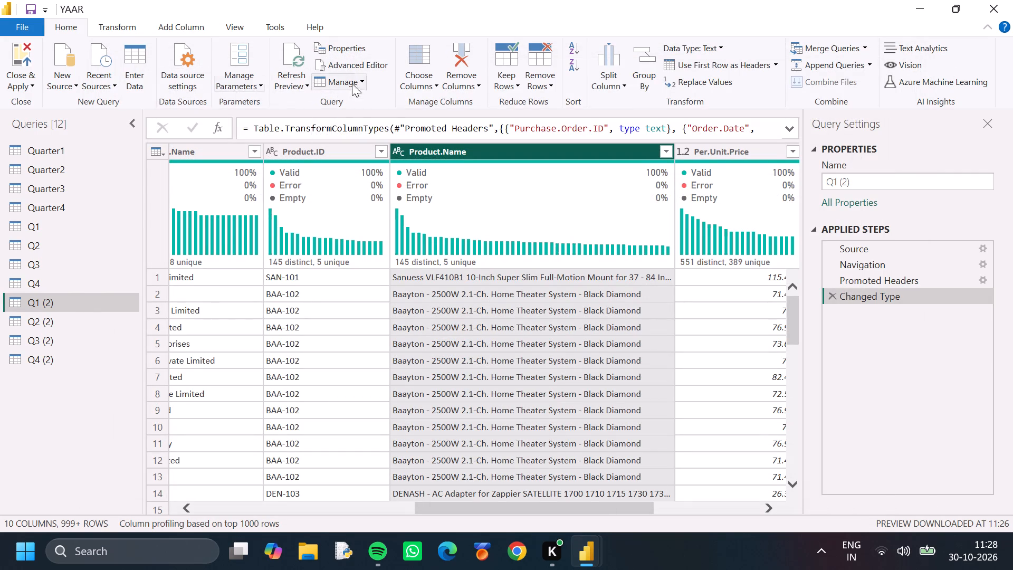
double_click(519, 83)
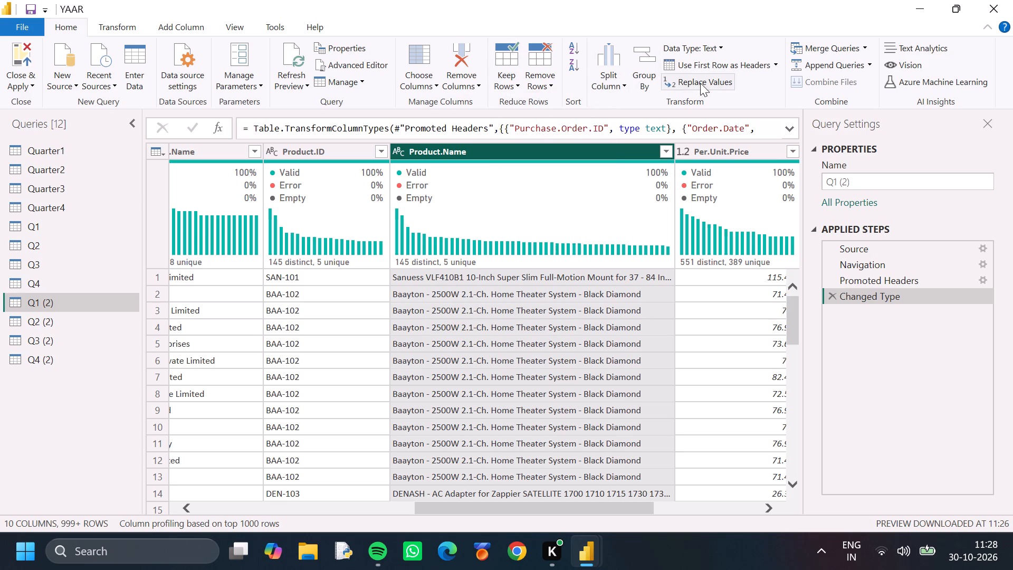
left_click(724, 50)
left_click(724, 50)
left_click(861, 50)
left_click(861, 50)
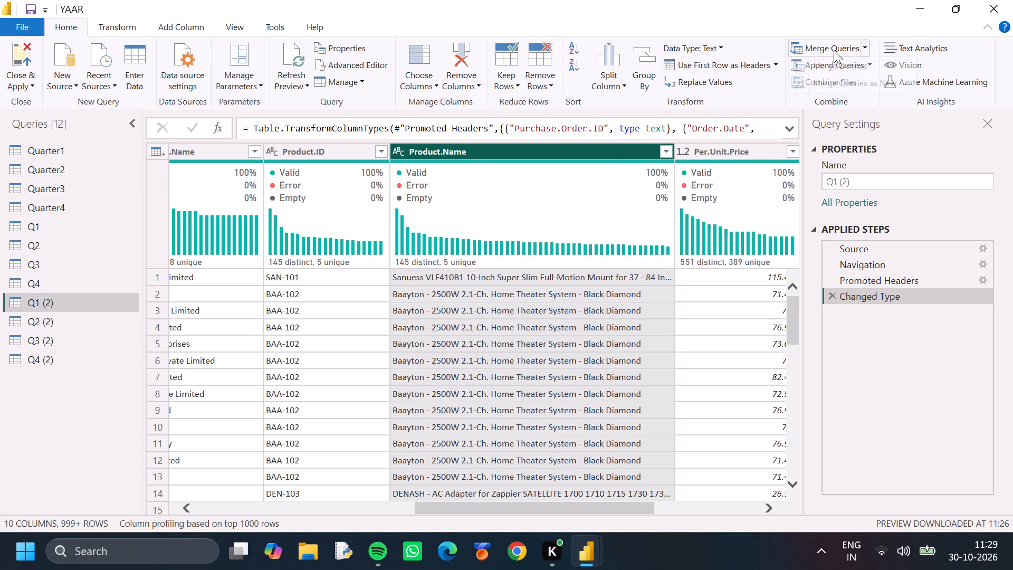
Extract the text before the "-" delimiter in the Product.Name column of the Q1 (2) query.
left_click(136, 25)
left_click(546, 62)
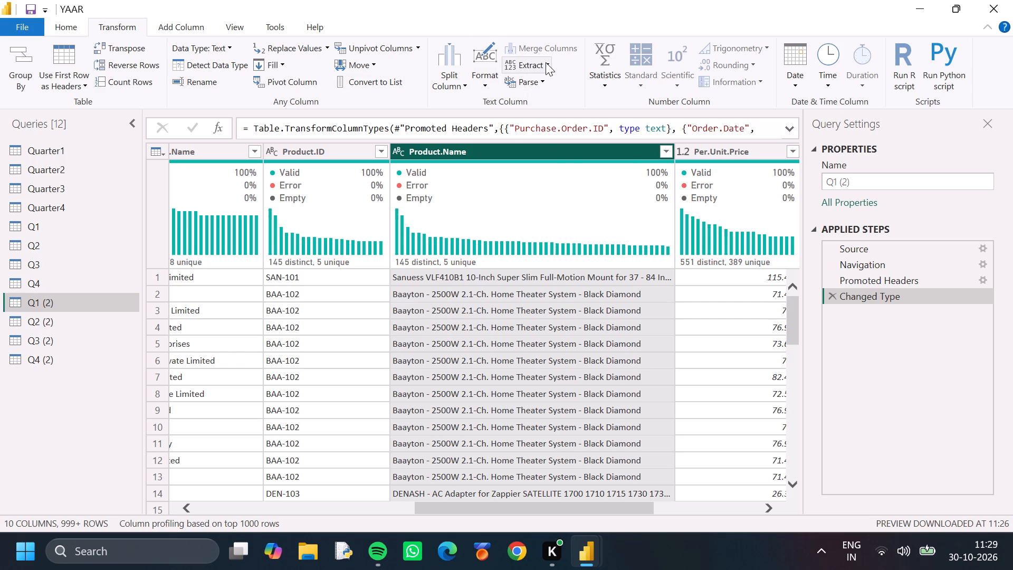
left_click(550, 149)
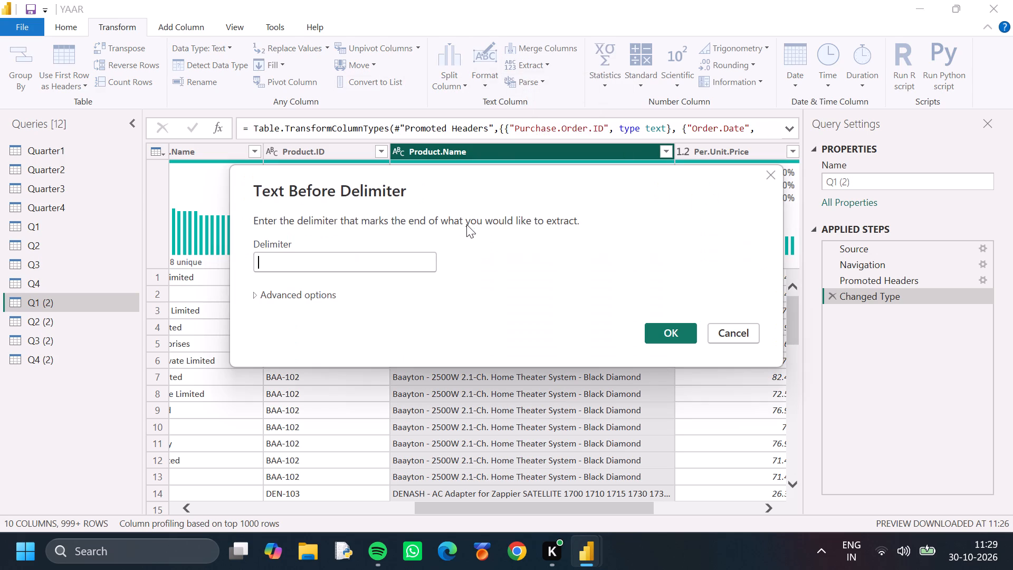
key("minus")
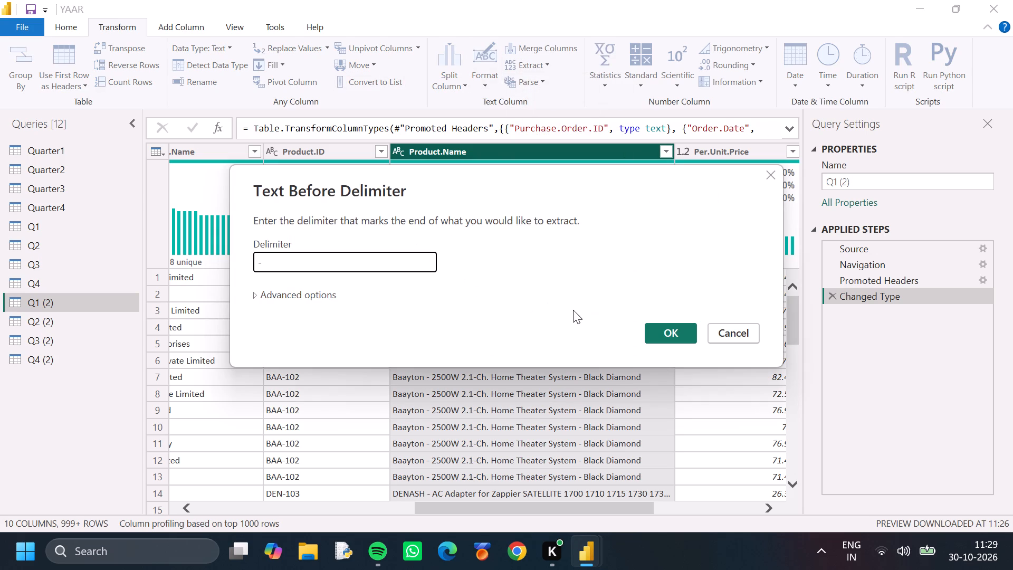
left_click(657, 330)
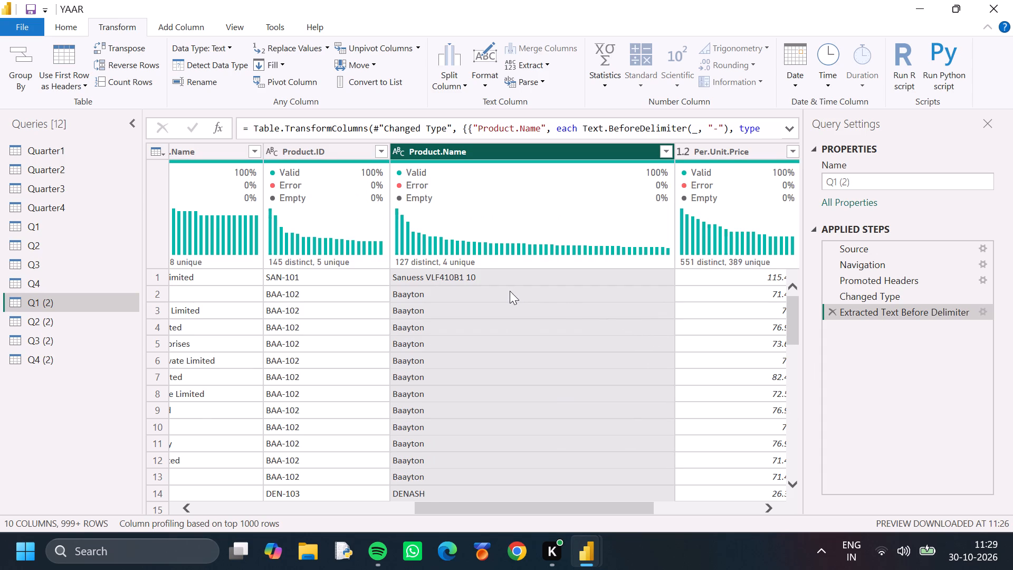
Check the extracted Product.Name values down the rows and examine the preceding columns back to Purchase.Order.ID.
scroll(510, 291, "down", 15)
scroll(509, 291, "up", 1)
scroll(509, 291, "down", 3)
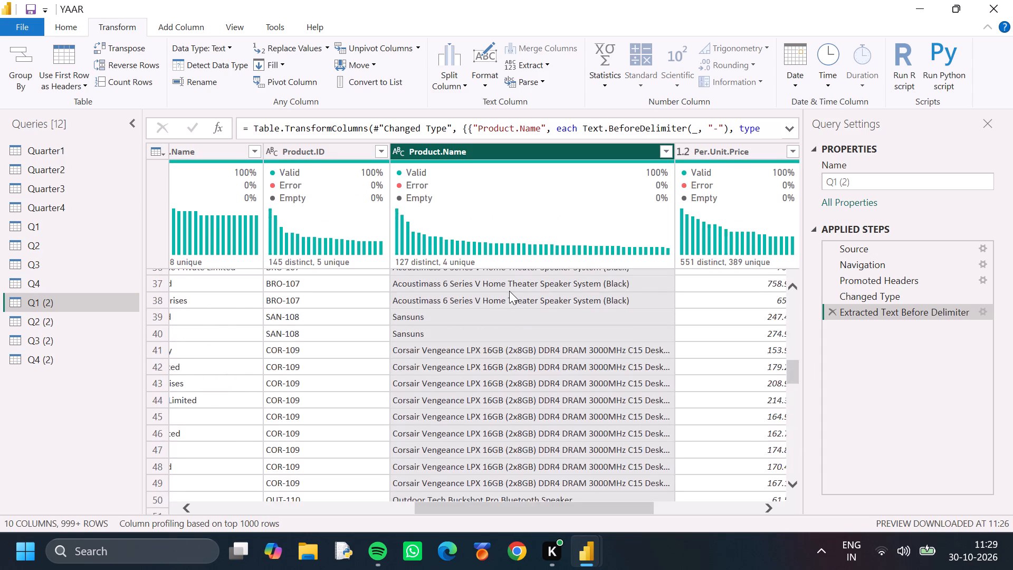
scroll(509, 291, "up", 6)
scroll(508, 291, "down", 1)
scroll(508, 291, "up", 18)
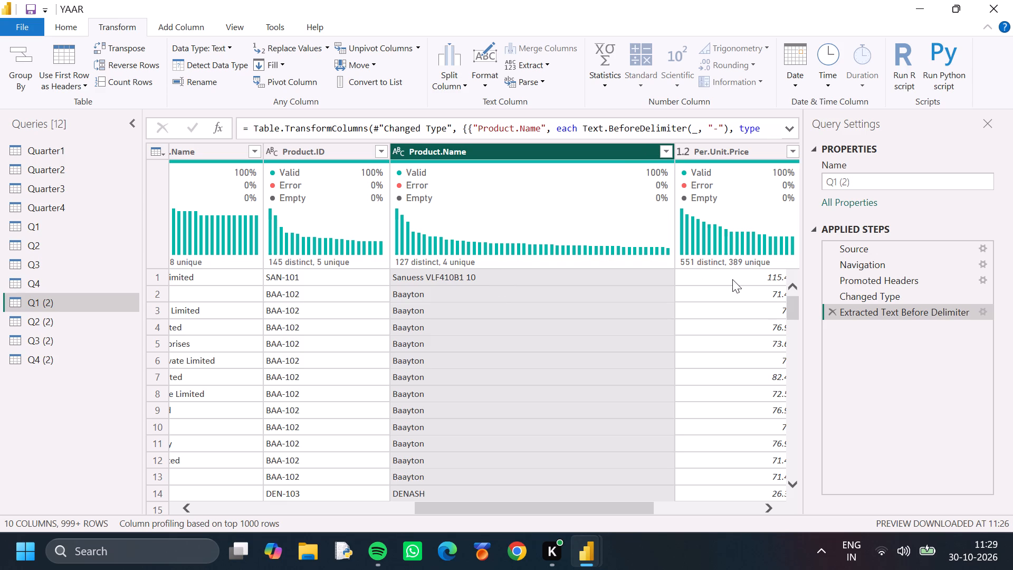
left_click_drag(476, 511, 461, 511)
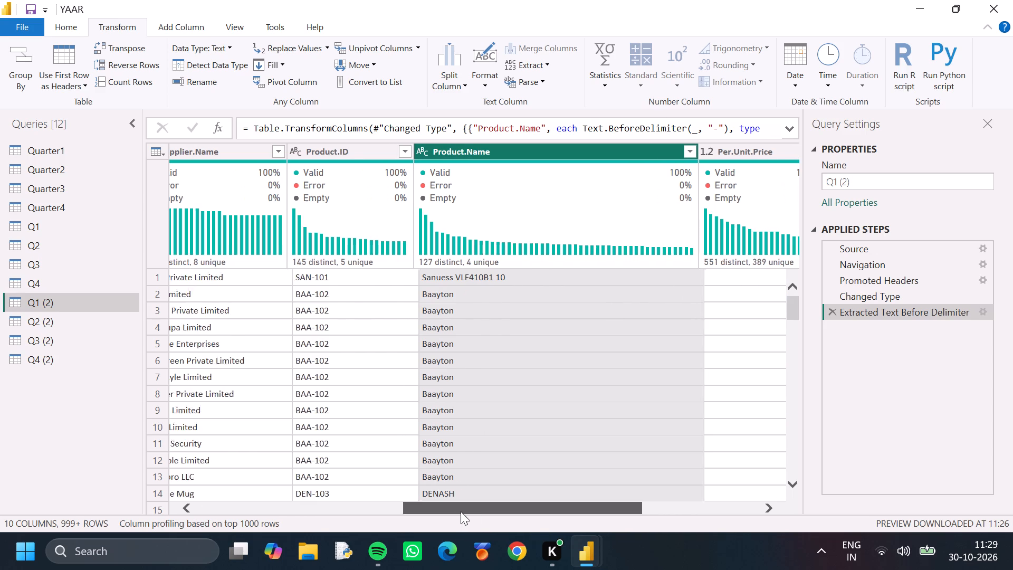
left_click_drag(461, 511, 326, 519)
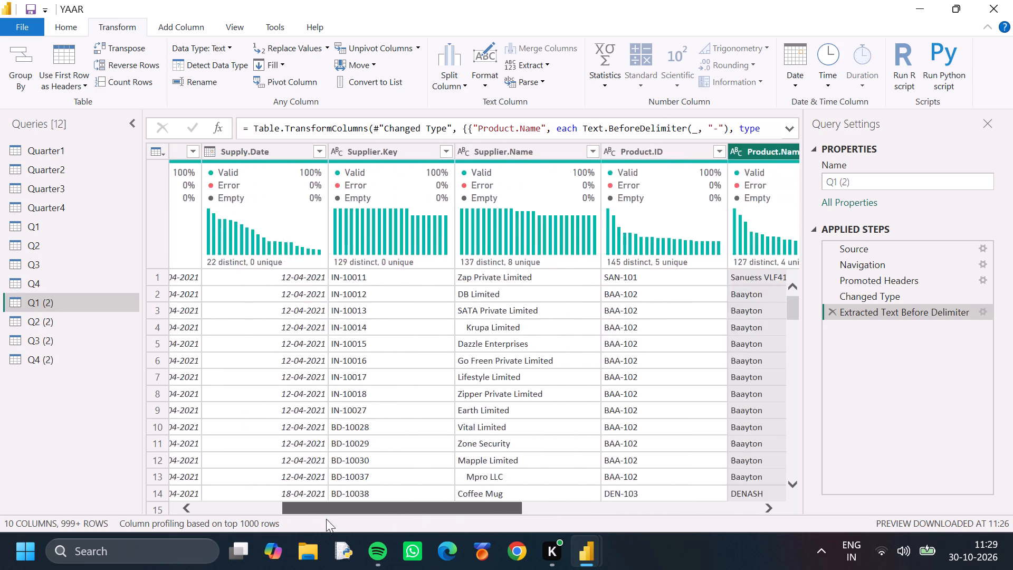
left_click_drag(326, 519, 282, 519)
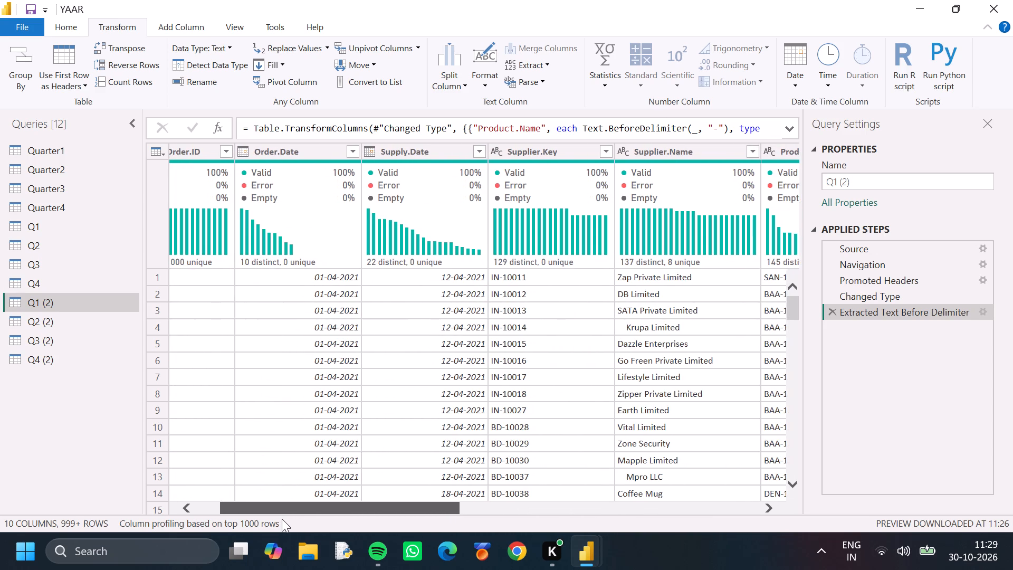
left_click_drag(282, 519, 253, 521)
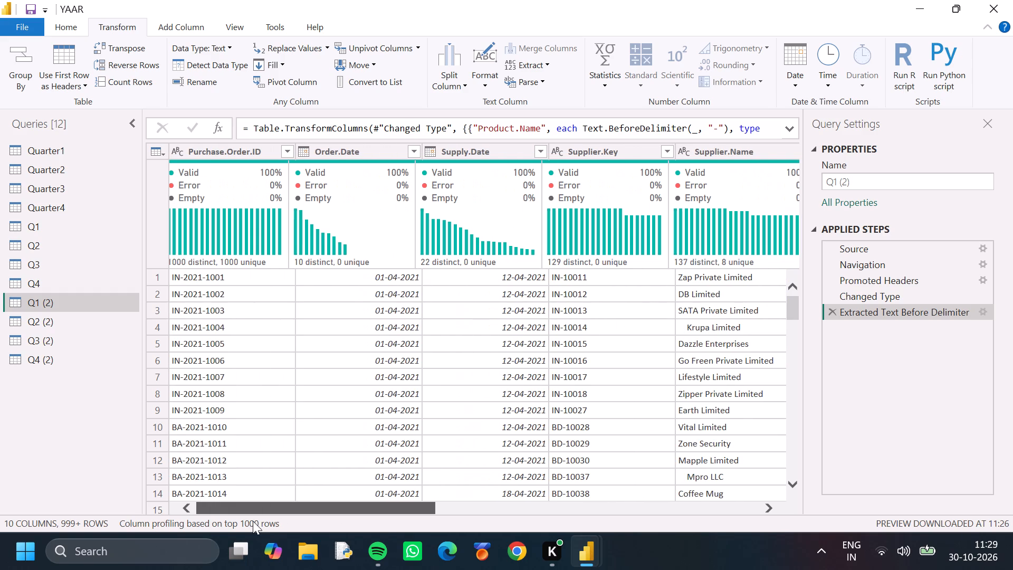
left_click_drag(253, 521, 235, 518)
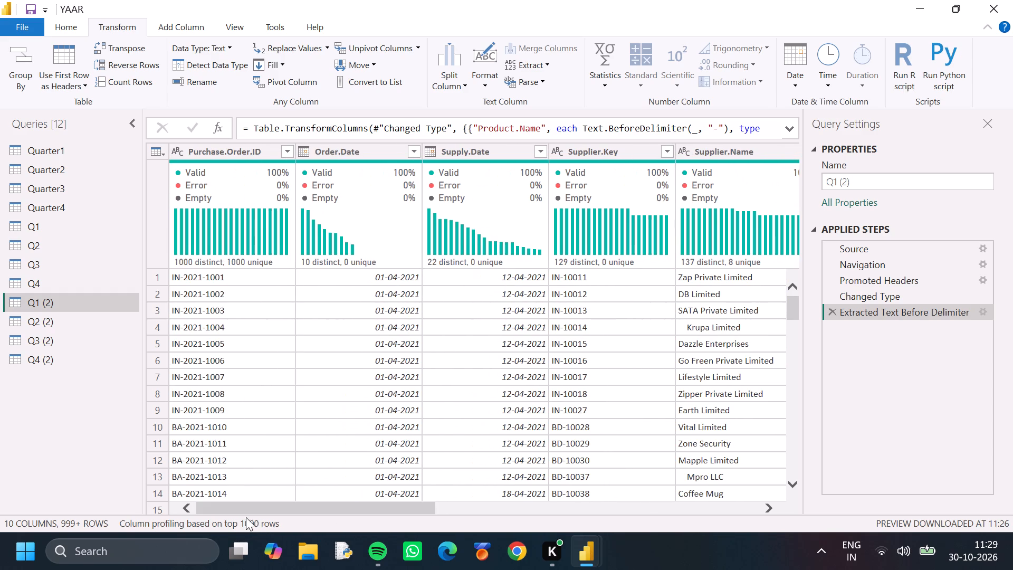
Examine the values in the Per.Unit.Price, Quantity and Shipping.Cost columns of the Q1 (2) query.
left_click_drag(262, 516, 307, 516)
left_click_drag(308, 507, 627, 492)
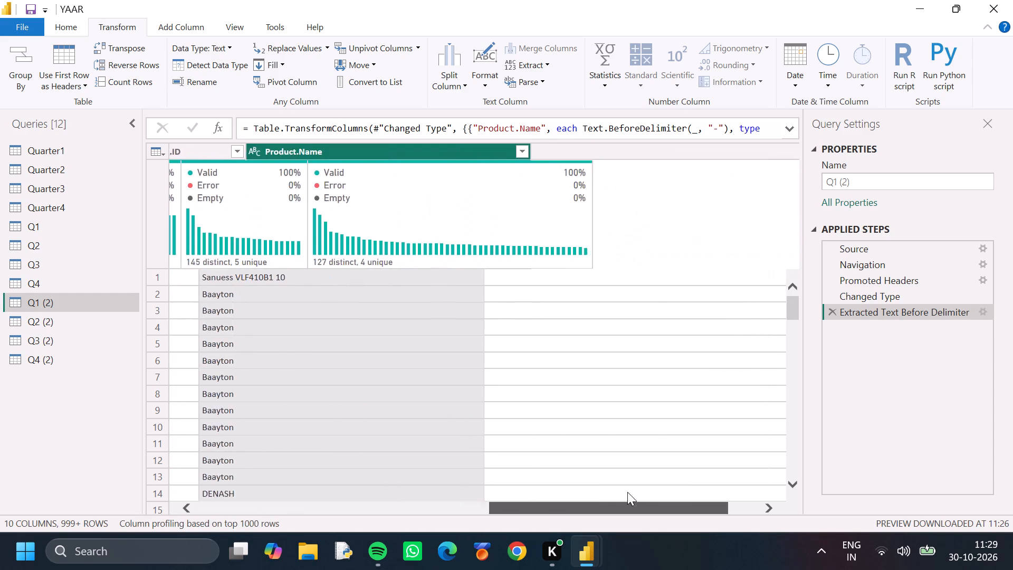
left_click_drag(627, 492, 703, 481)
scroll(492, 347, "down", 4)
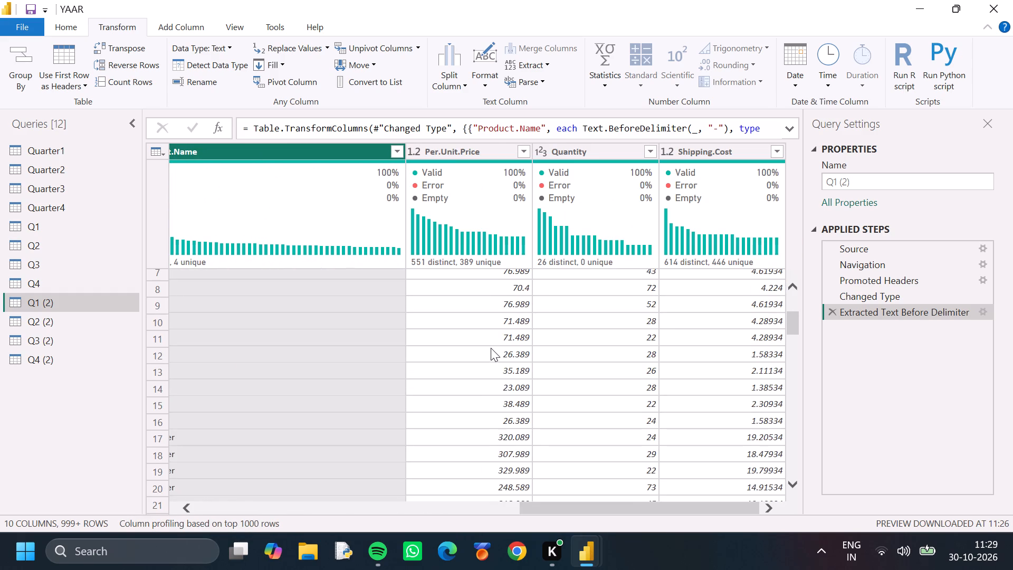
scroll(496, 351, "up", 9)
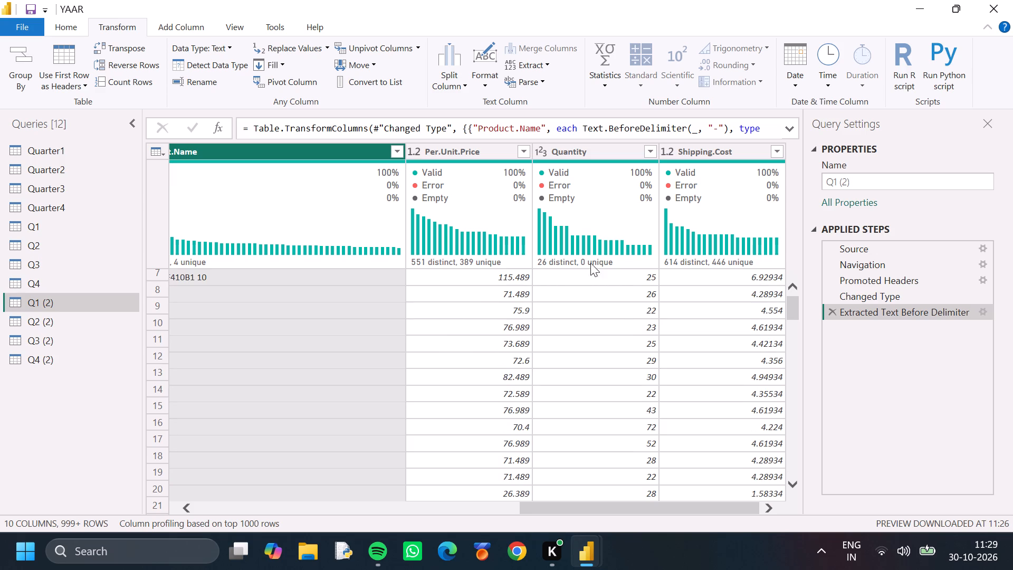
scroll(625, 444, "down", 9)
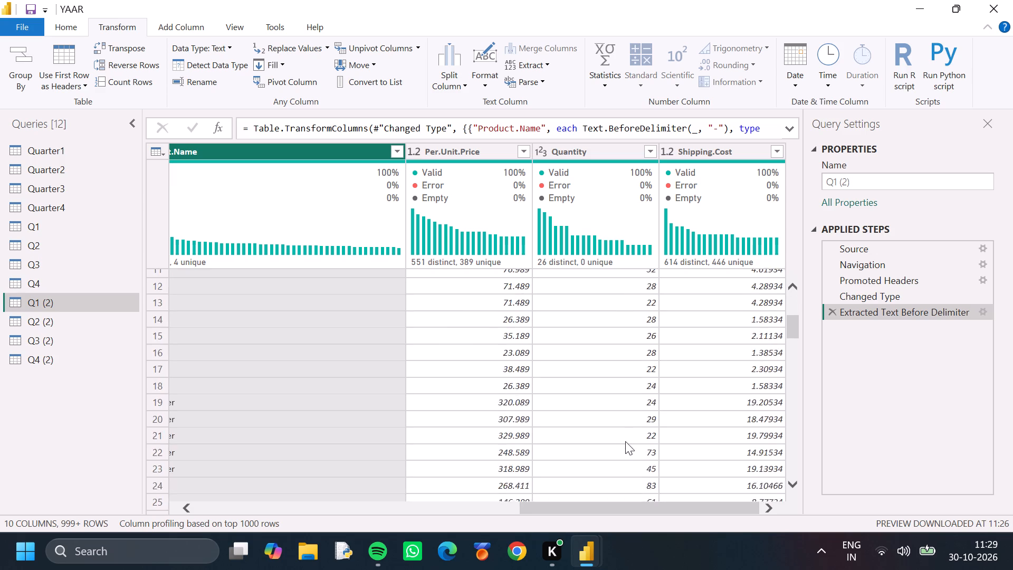
scroll(625, 441, "up", 14)
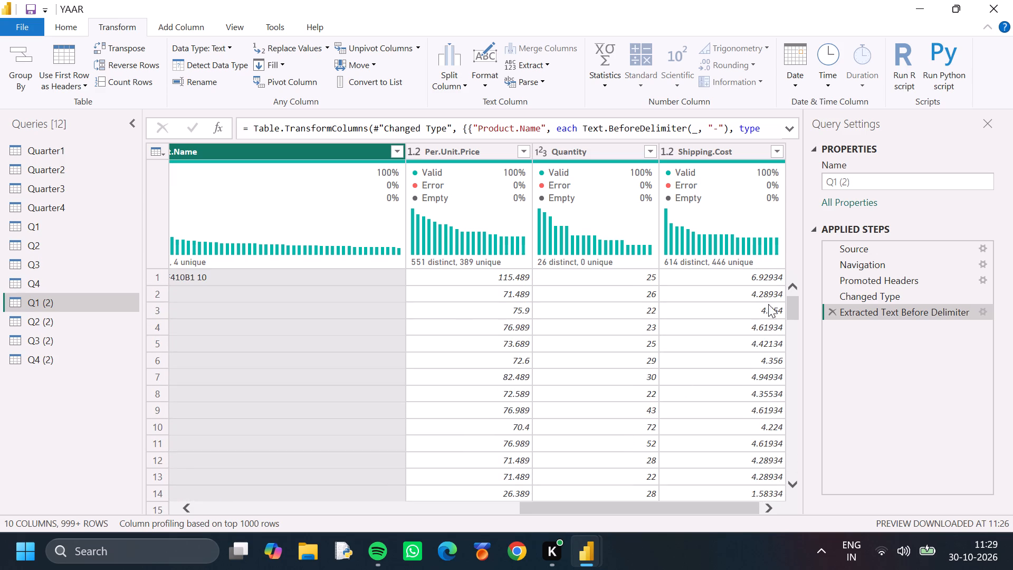
scroll(741, 402, "down", 2)
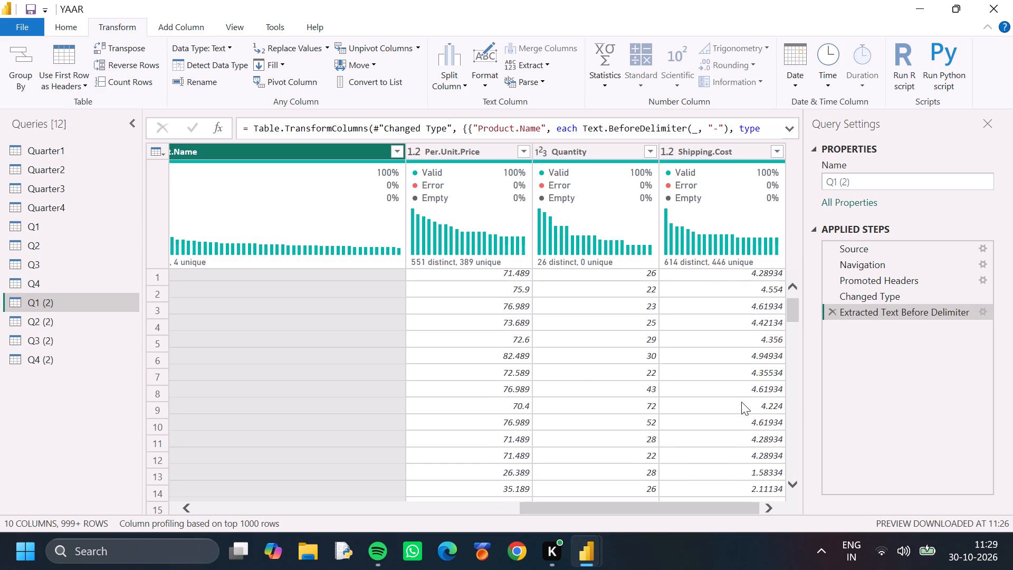
scroll(741, 402, "down", 7)
scroll(737, 404, "up", 12)
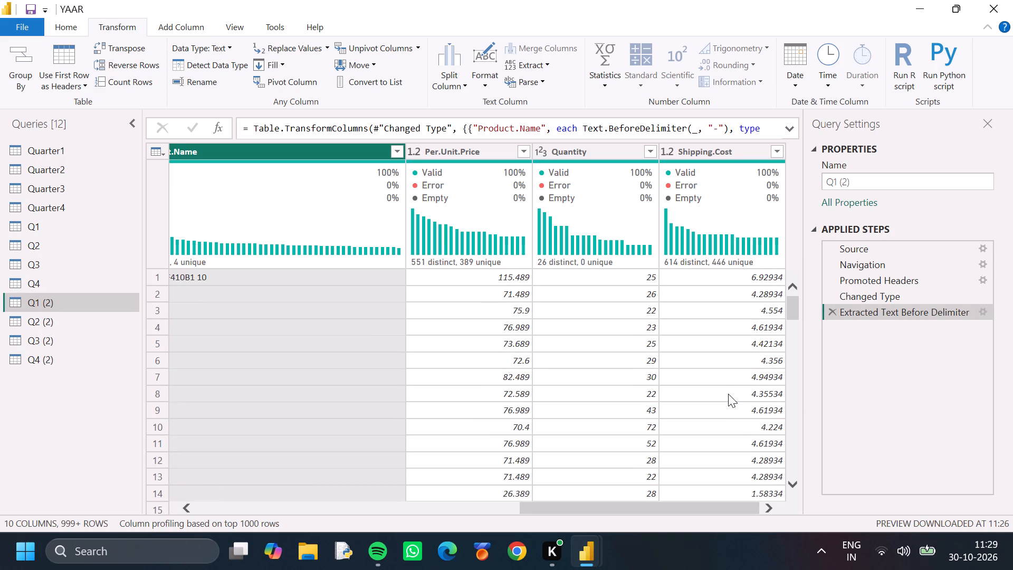
scroll(728, 394, "up", 2)
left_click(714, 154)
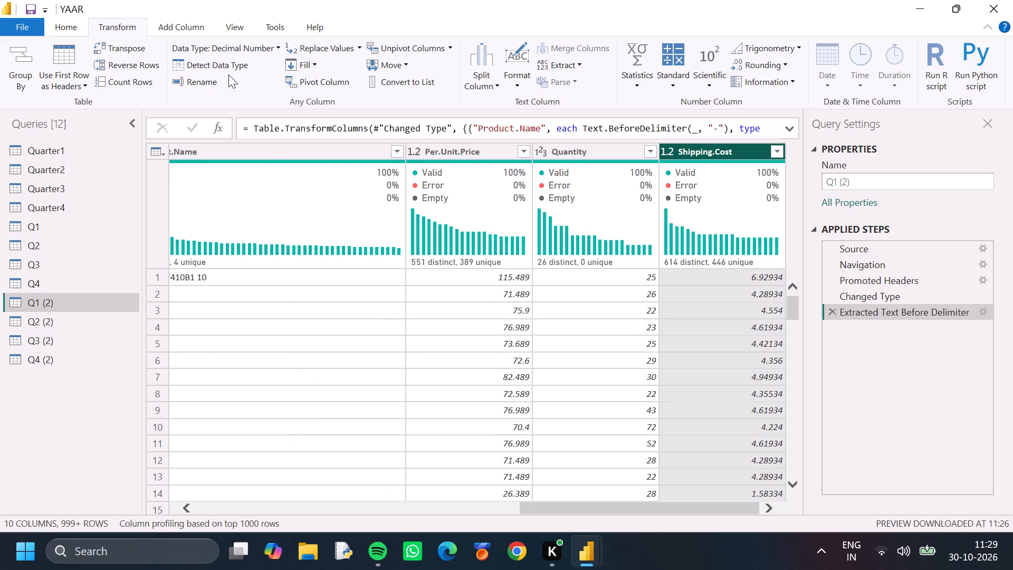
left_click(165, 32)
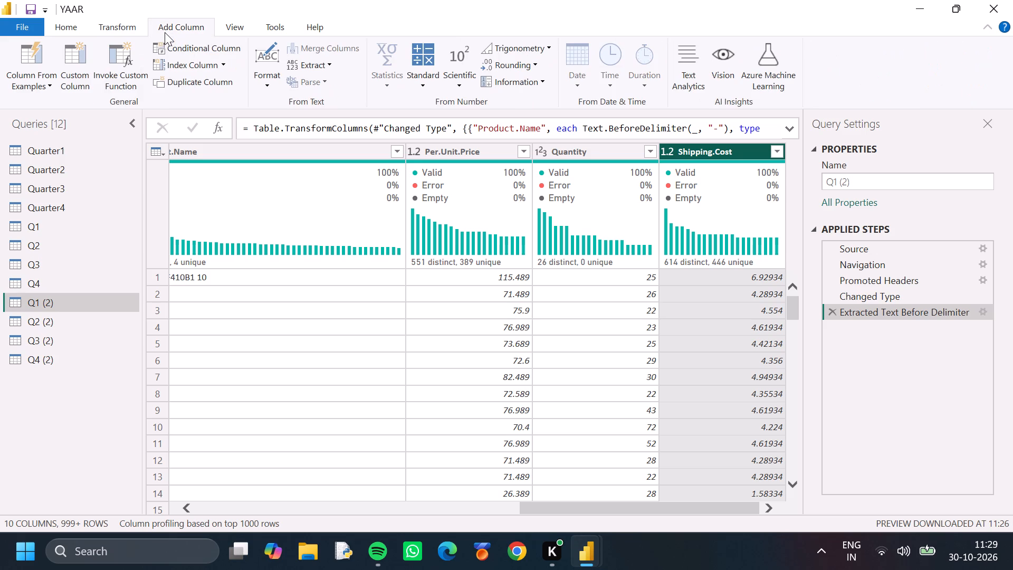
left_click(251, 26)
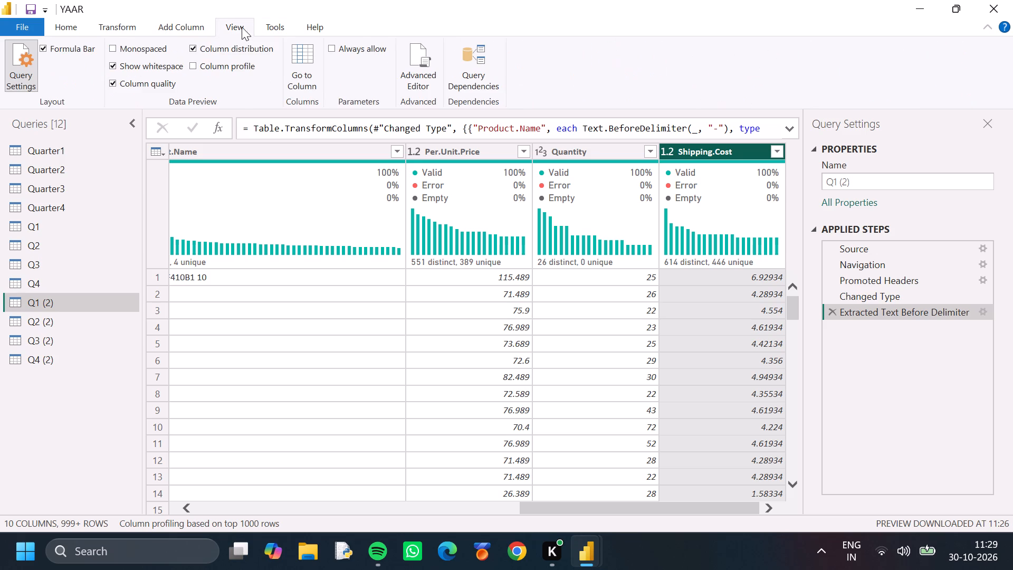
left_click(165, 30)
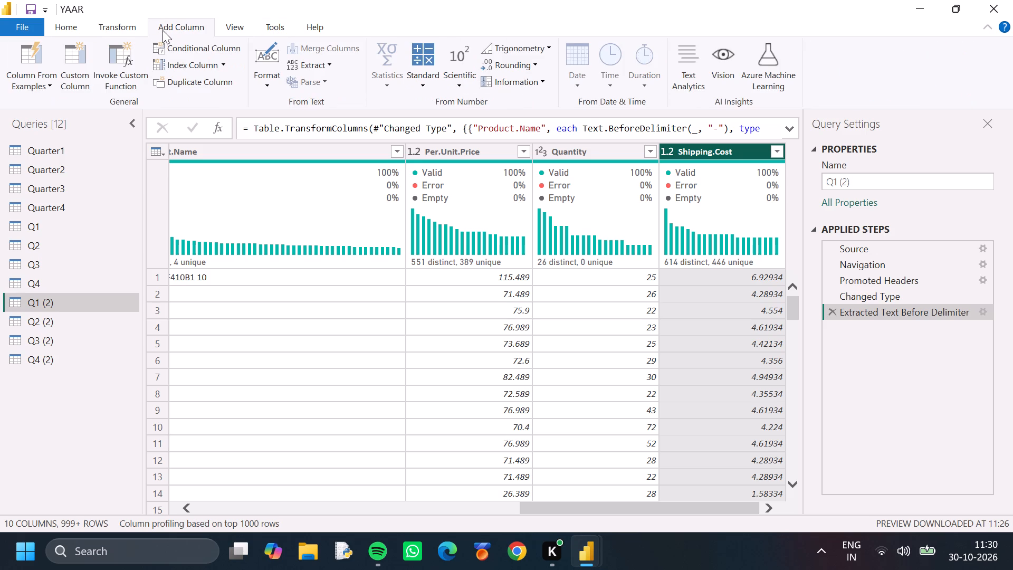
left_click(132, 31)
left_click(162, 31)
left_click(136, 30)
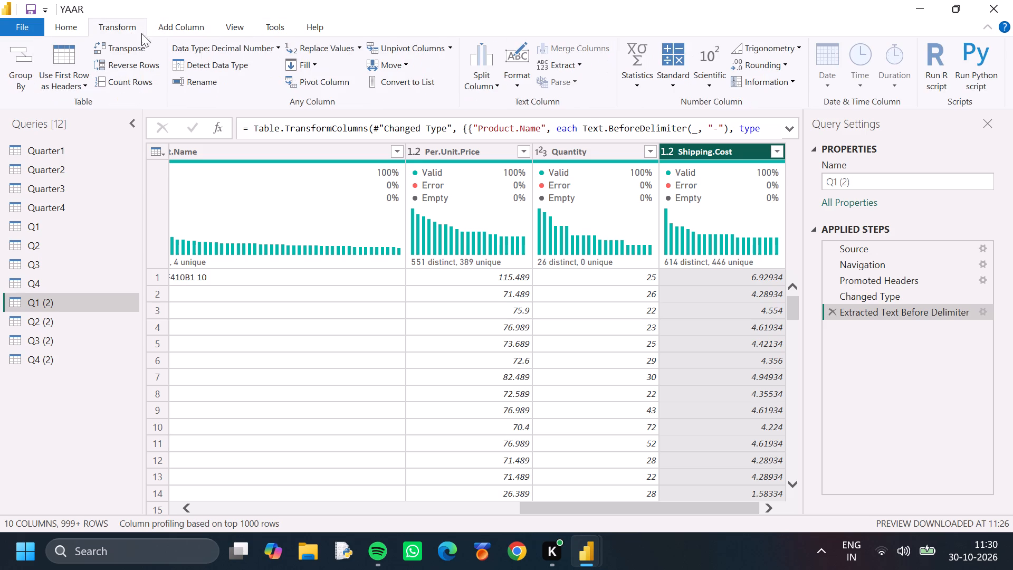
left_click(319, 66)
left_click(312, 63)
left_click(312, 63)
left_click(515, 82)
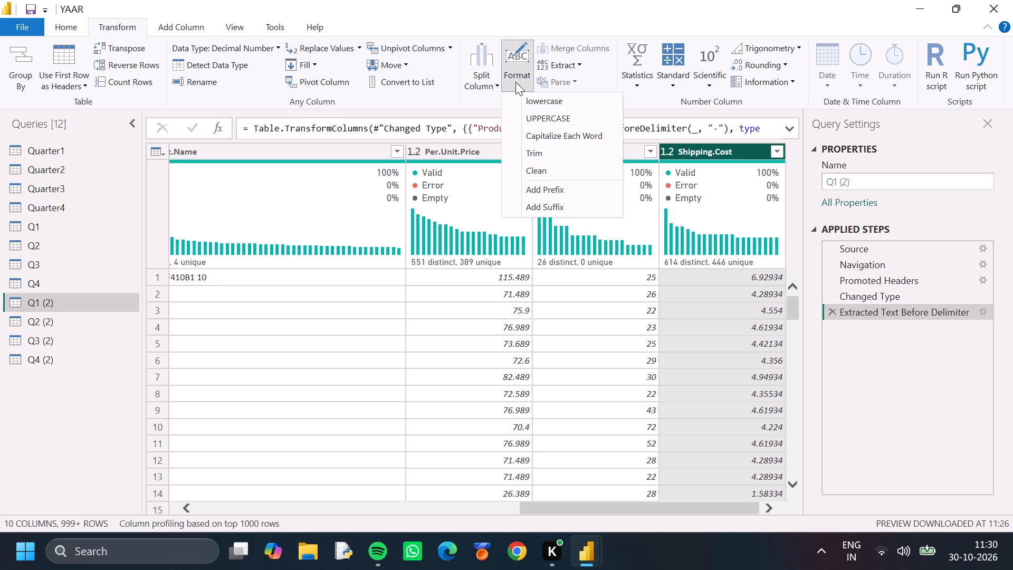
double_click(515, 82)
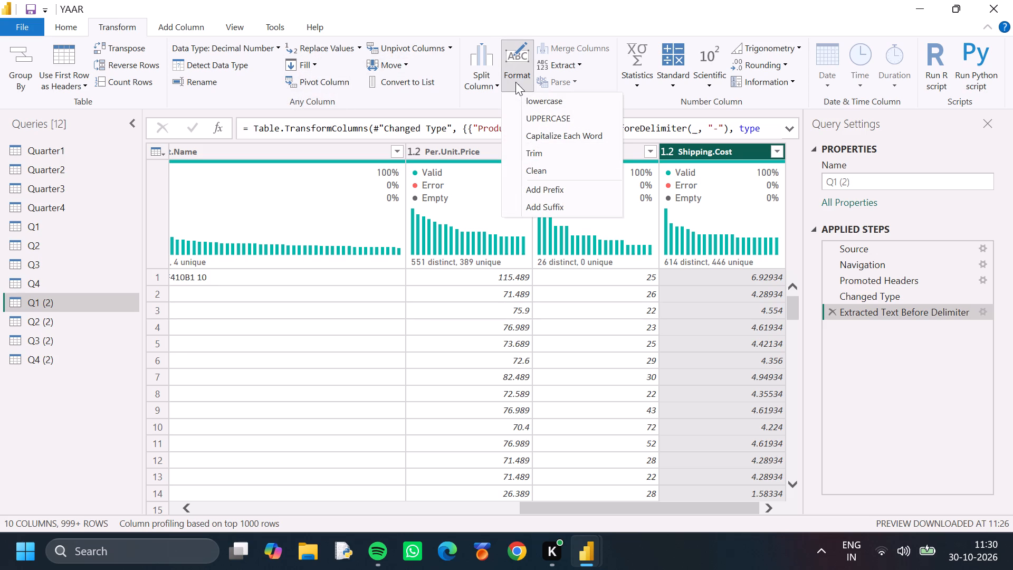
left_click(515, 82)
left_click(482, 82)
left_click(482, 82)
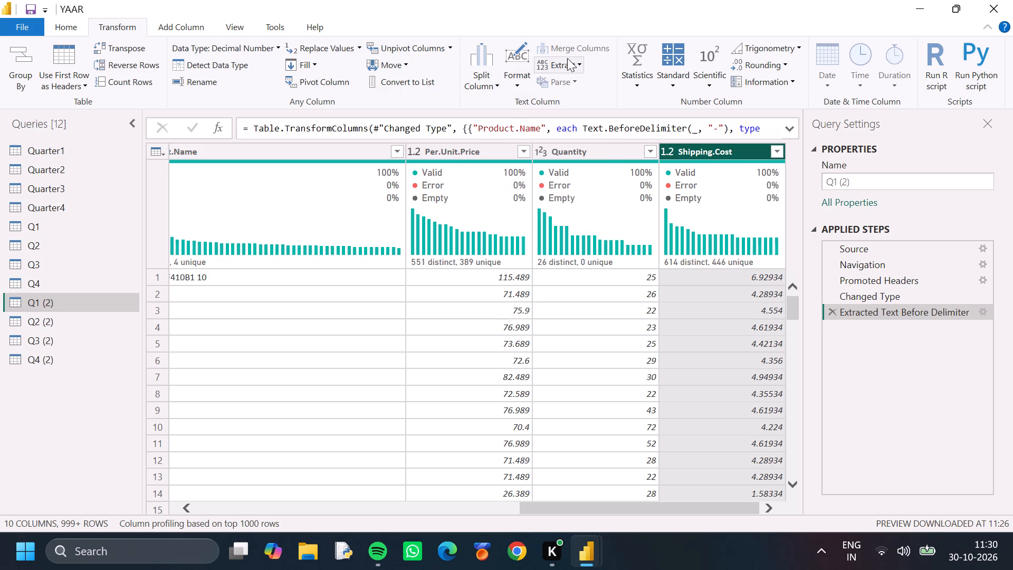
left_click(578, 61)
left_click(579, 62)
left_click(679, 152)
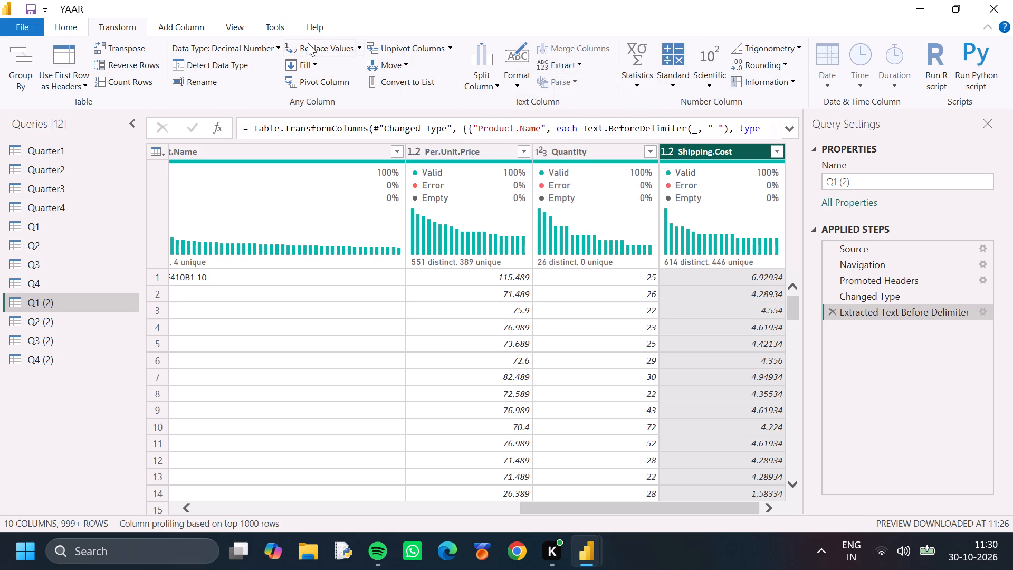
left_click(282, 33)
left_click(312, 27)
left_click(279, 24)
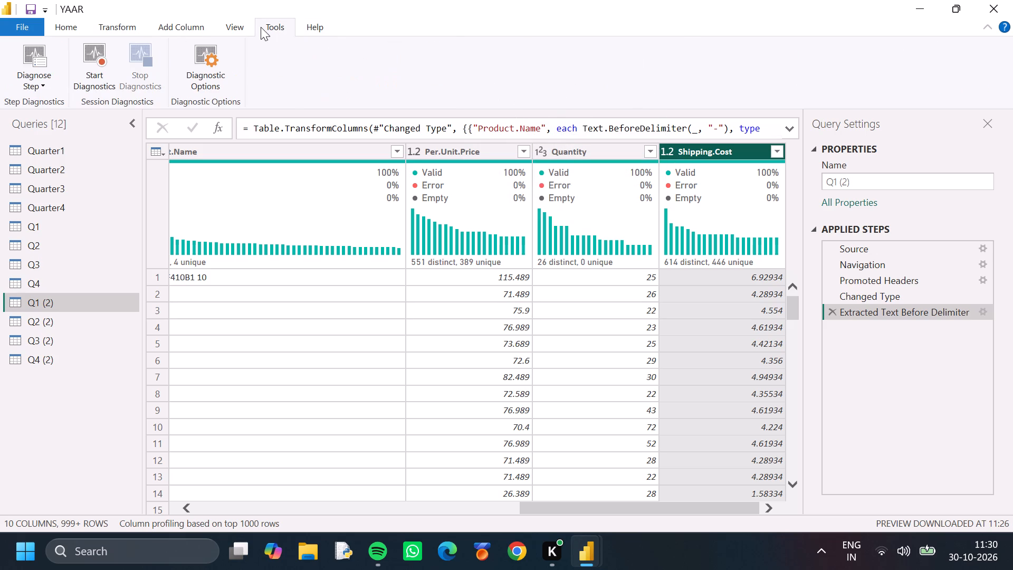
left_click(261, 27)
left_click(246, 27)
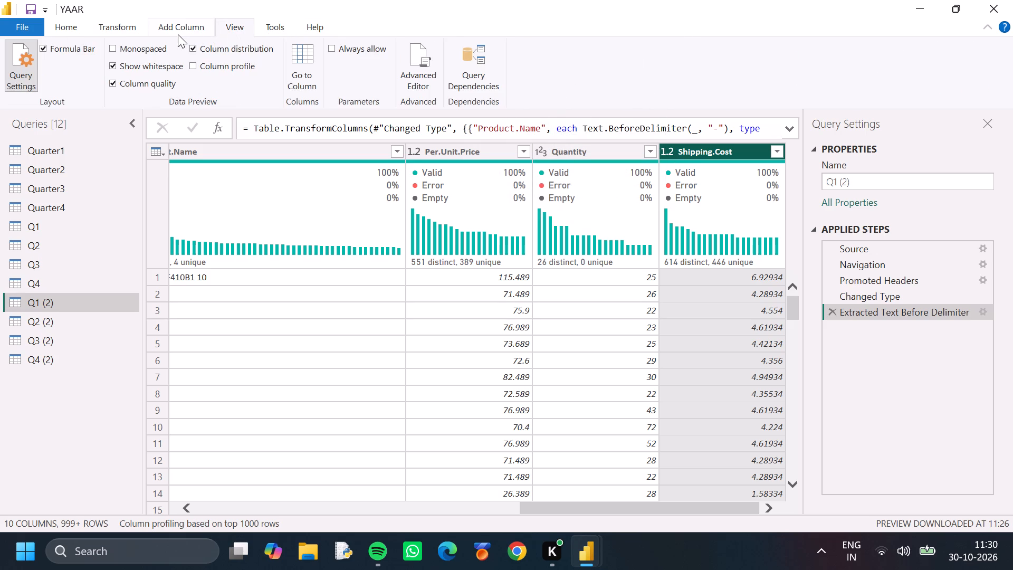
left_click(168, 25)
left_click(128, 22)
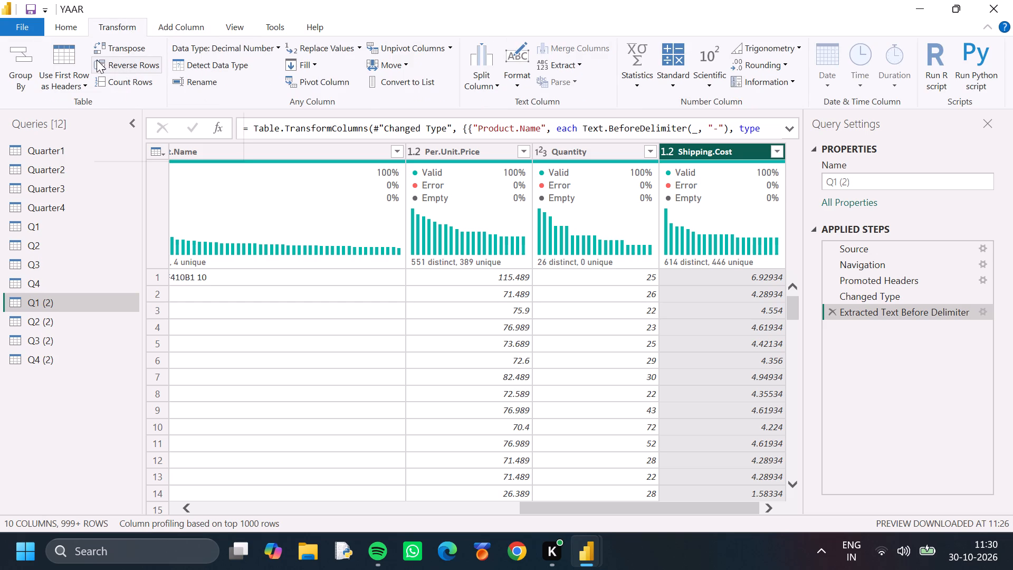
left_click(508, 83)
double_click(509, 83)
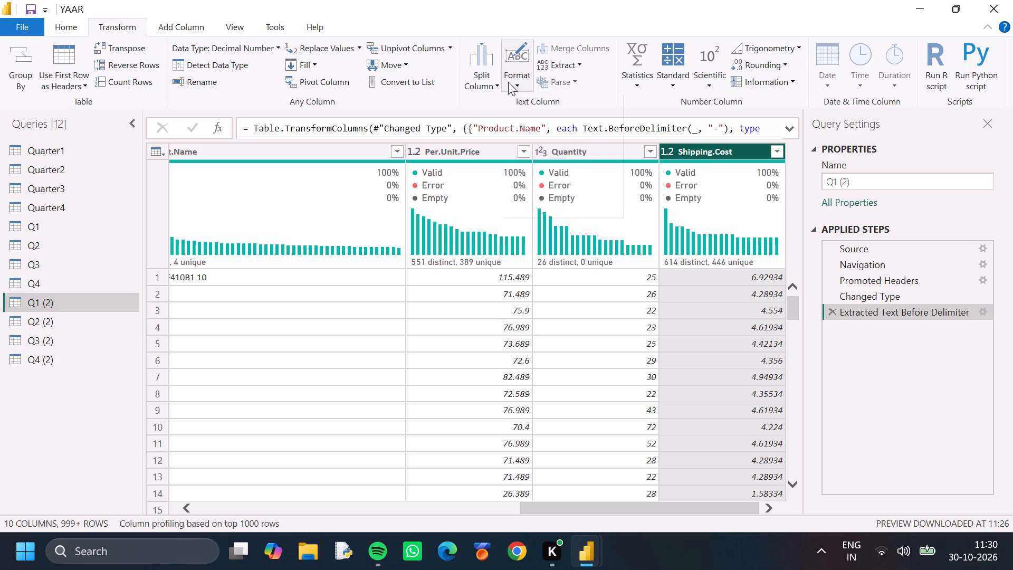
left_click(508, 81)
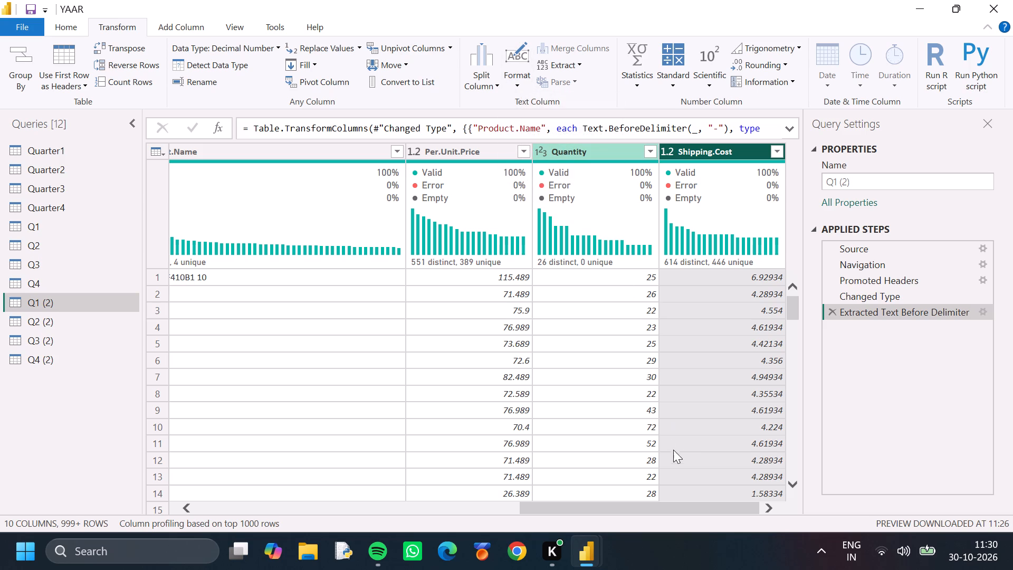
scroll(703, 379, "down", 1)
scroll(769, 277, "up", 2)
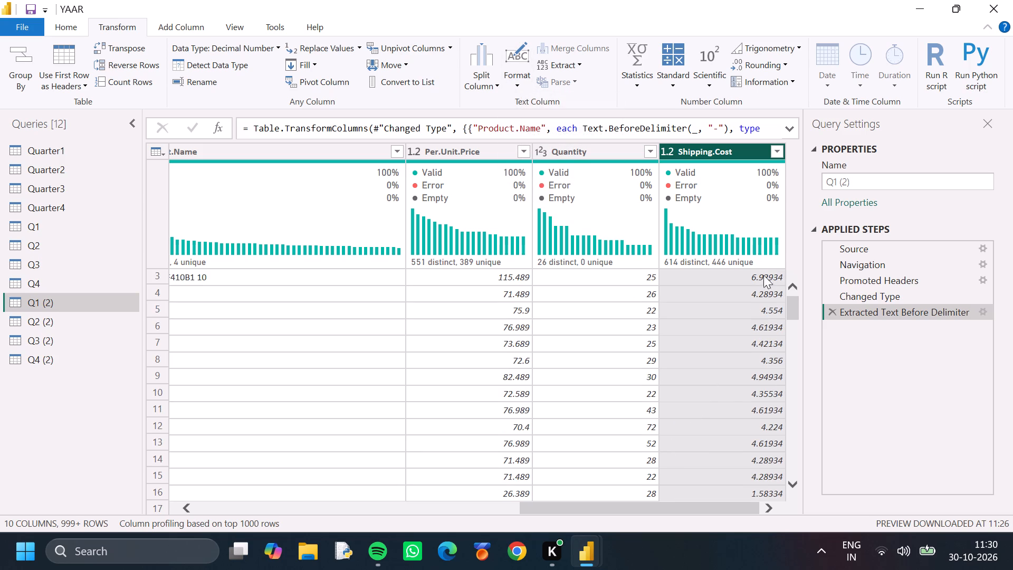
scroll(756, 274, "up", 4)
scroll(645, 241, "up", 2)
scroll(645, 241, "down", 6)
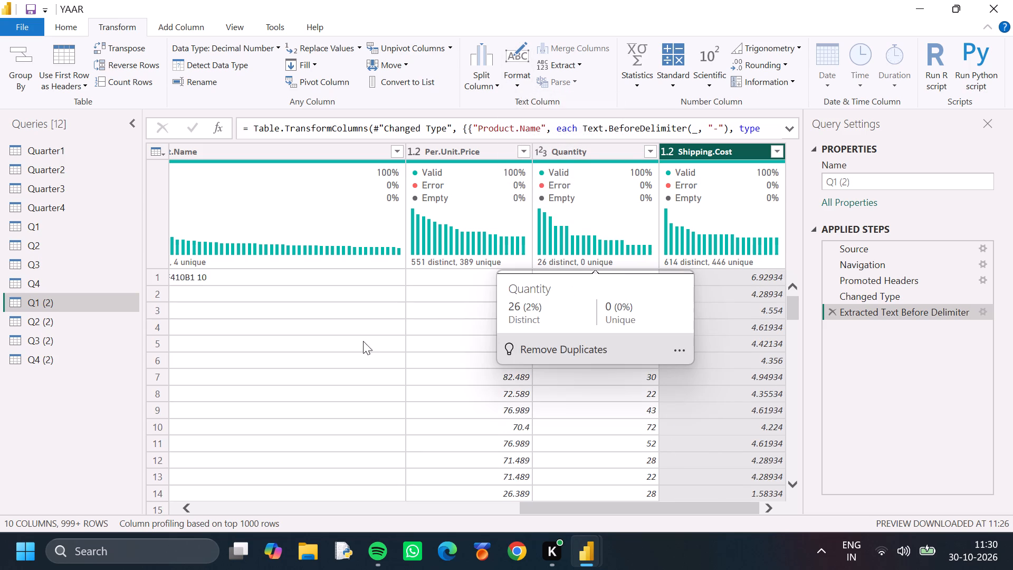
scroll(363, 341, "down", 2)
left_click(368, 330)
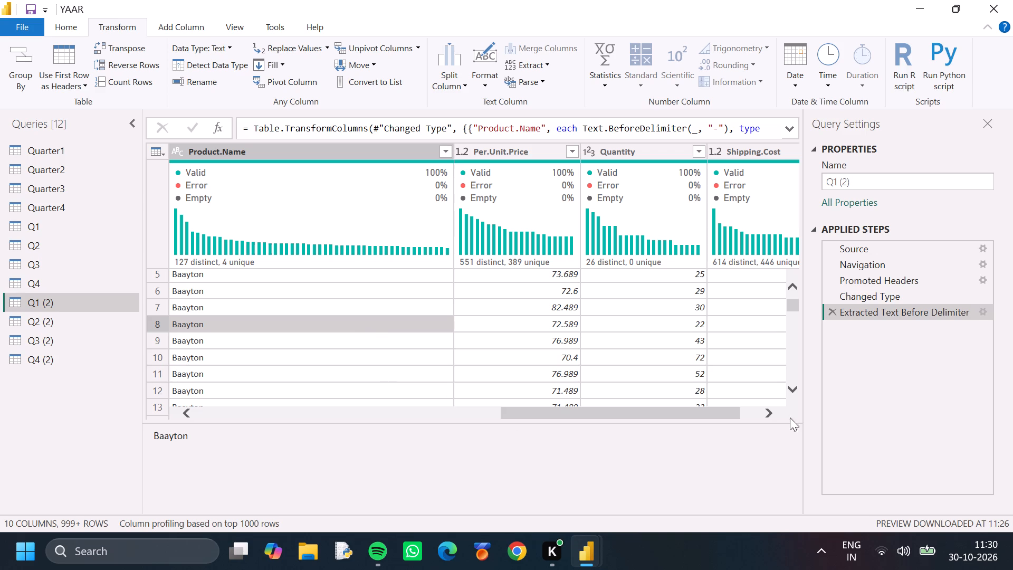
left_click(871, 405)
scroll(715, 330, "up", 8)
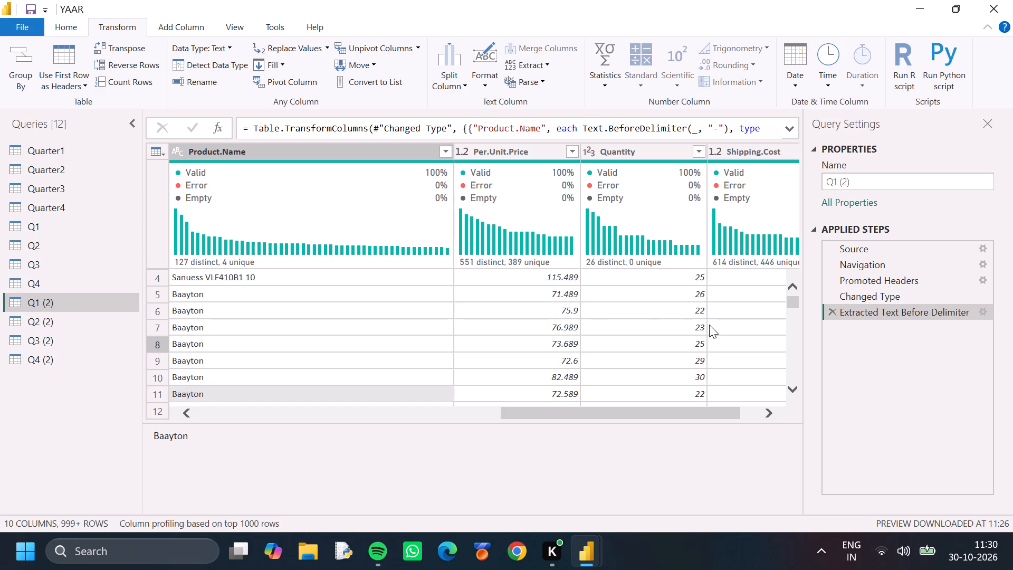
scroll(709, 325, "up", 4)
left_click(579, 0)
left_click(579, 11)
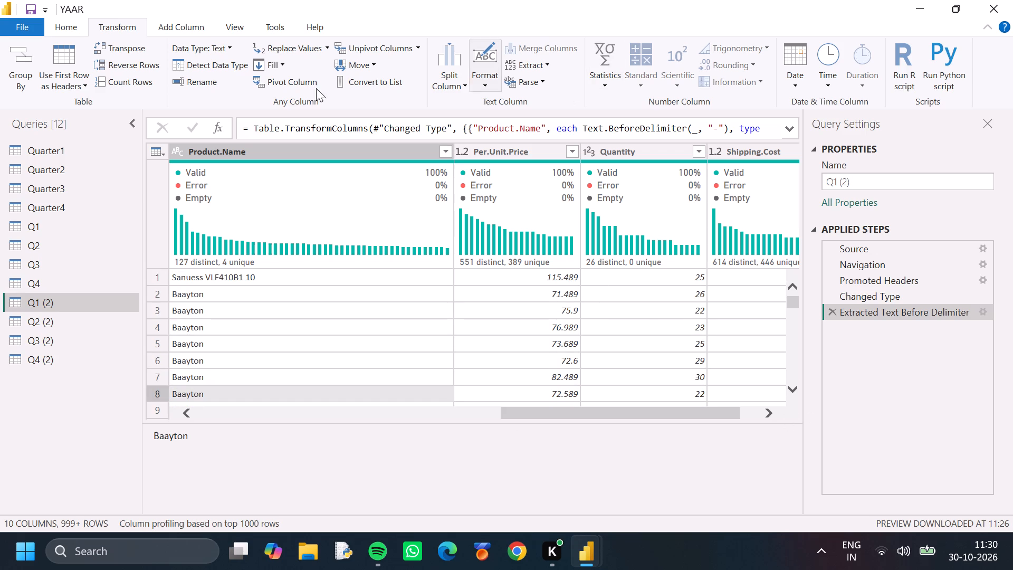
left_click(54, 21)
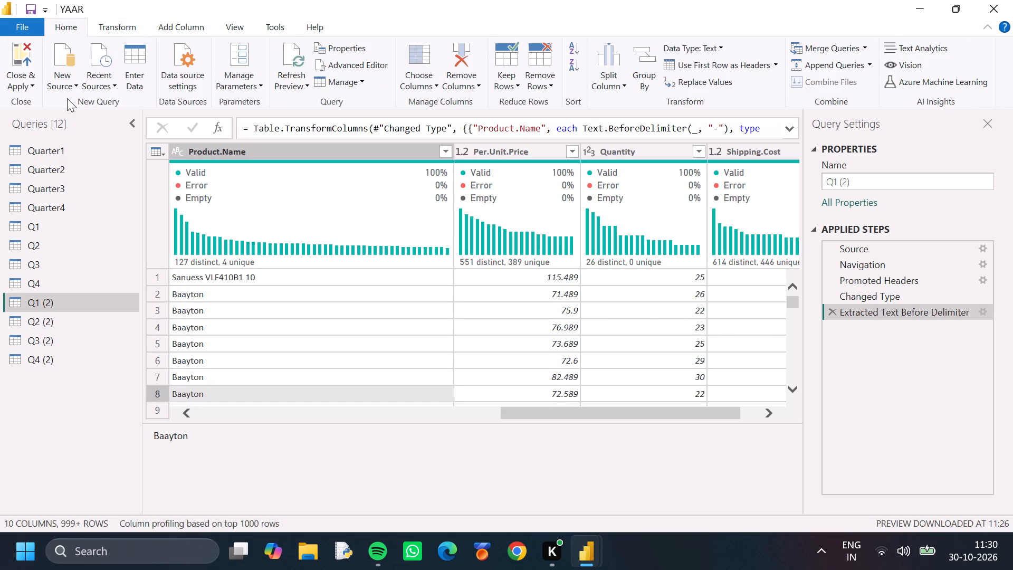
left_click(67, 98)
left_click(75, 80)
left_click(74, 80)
Delete the Q1 and Q2 queries from the query list.
left_click(94, 234)
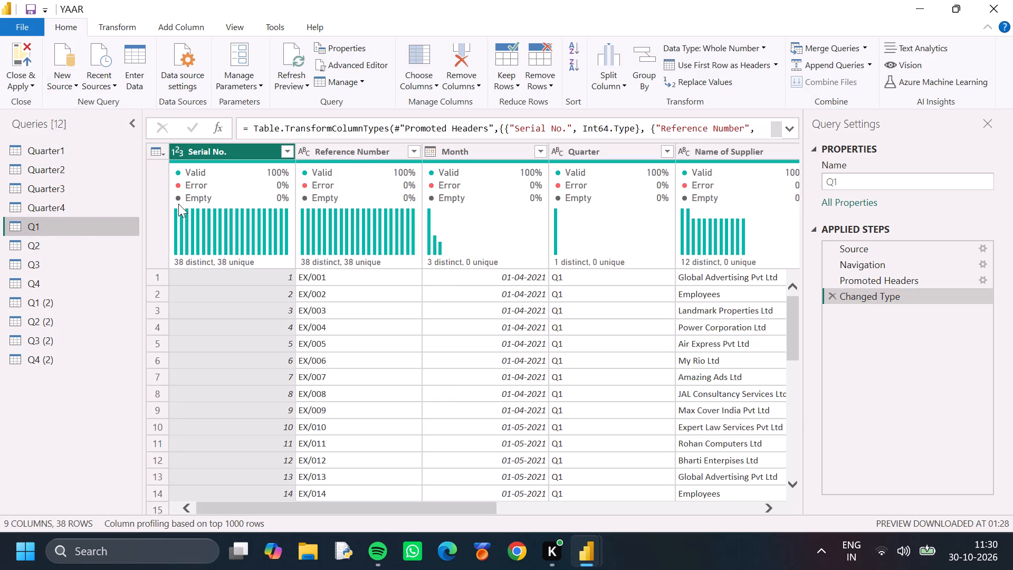
right_click(84, 227)
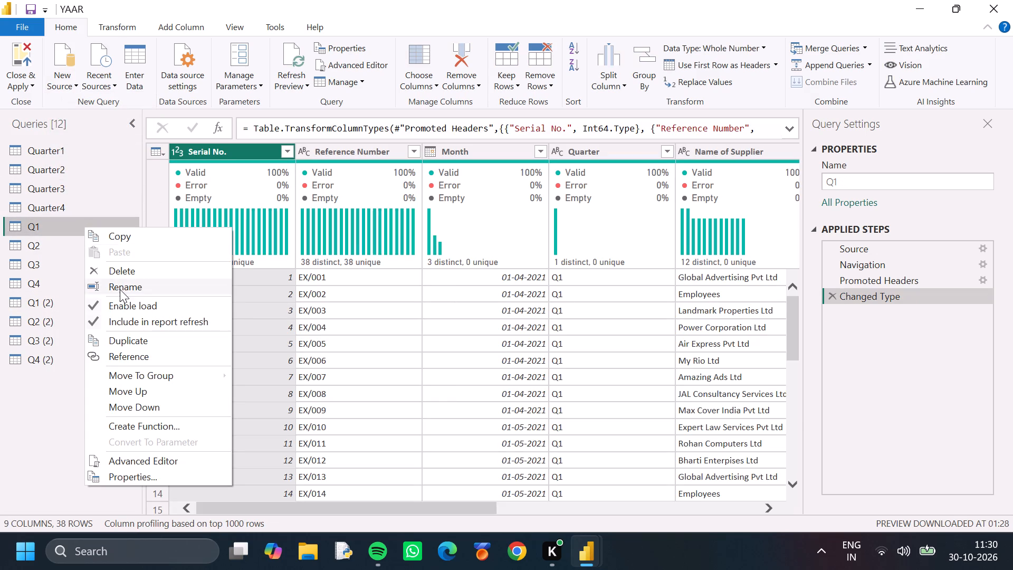
left_click(125, 274)
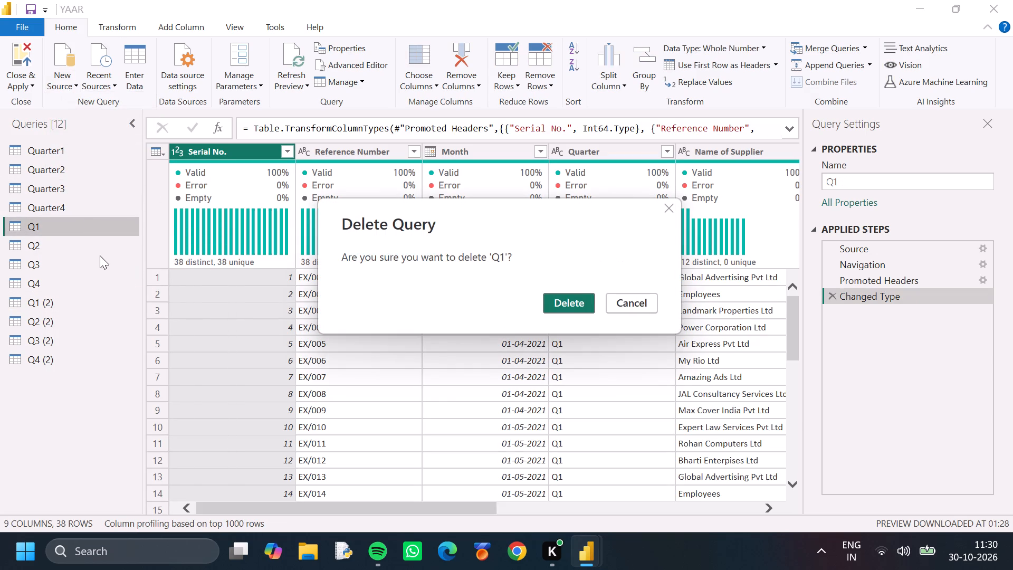
left_click(560, 297)
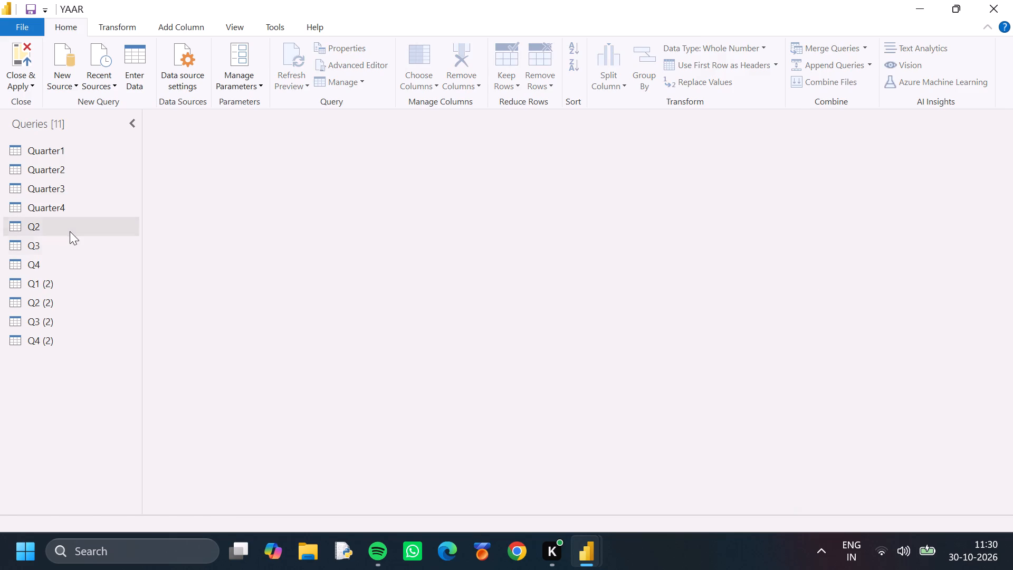
left_click(70, 231)
right_click(70, 230)
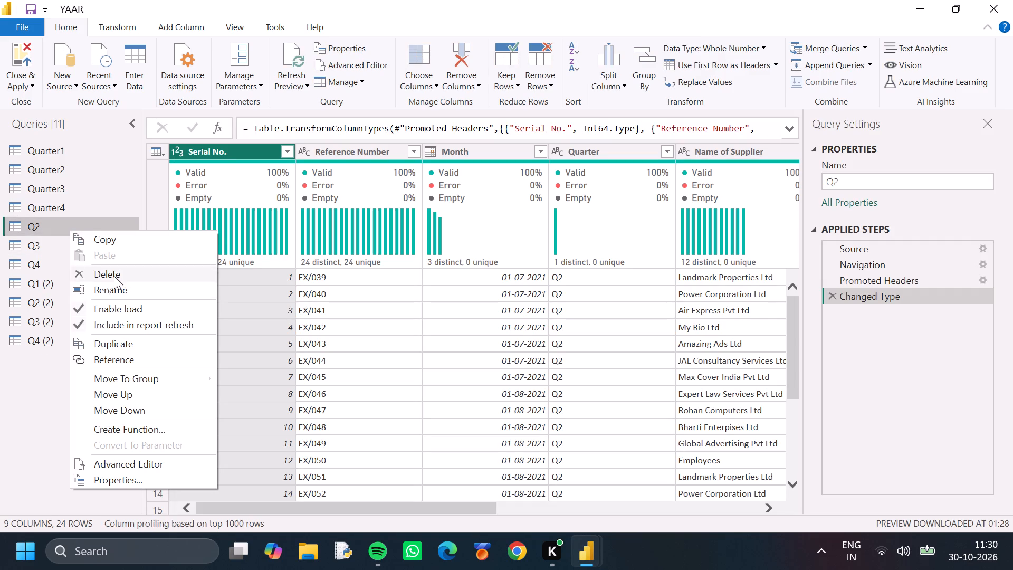
left_click(114, 276)
left_click(558, 312)
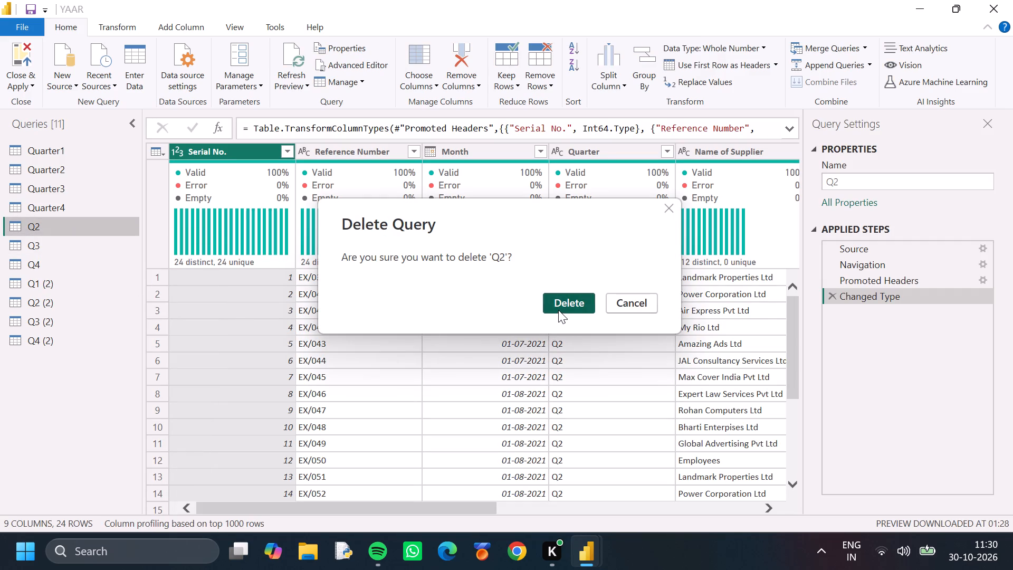
Delete the Q3 and Q4 queries, keeping the ones marked (2).
left_click(46, 223)
right_click(46, 223)
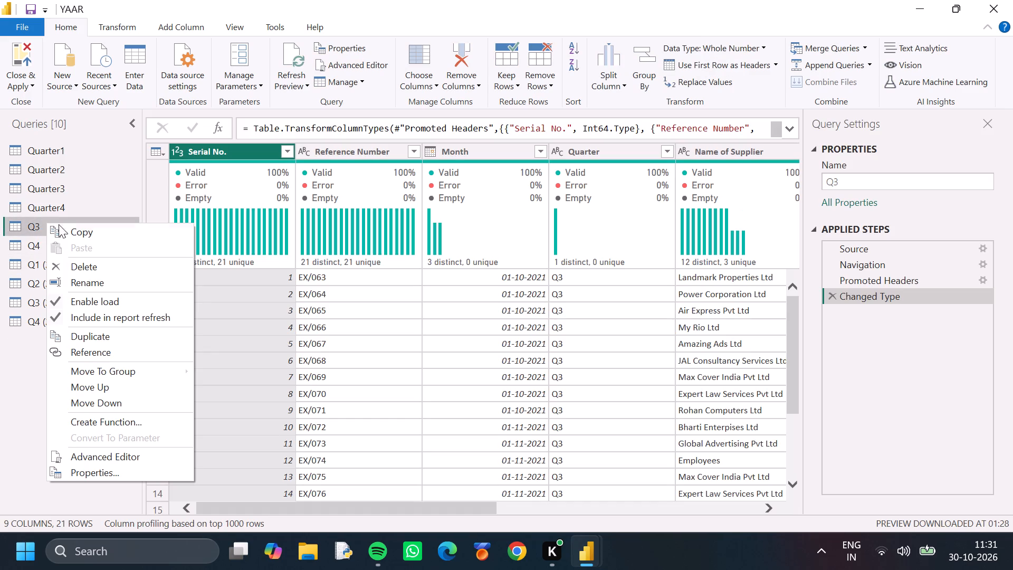
left_click(103, 267)
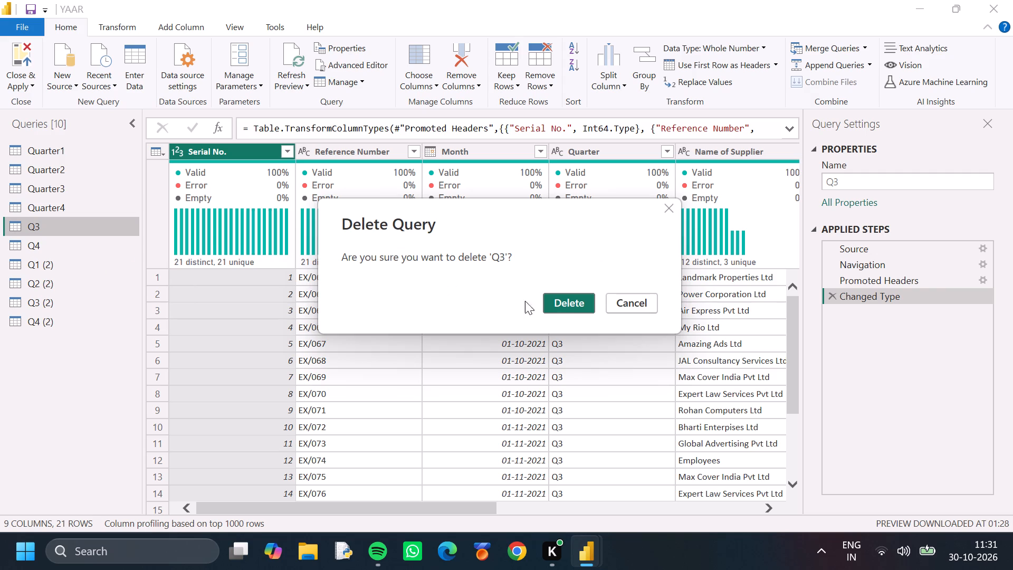
left_click(558, 306)
left_click(41, 220)
right_click(41, 220)
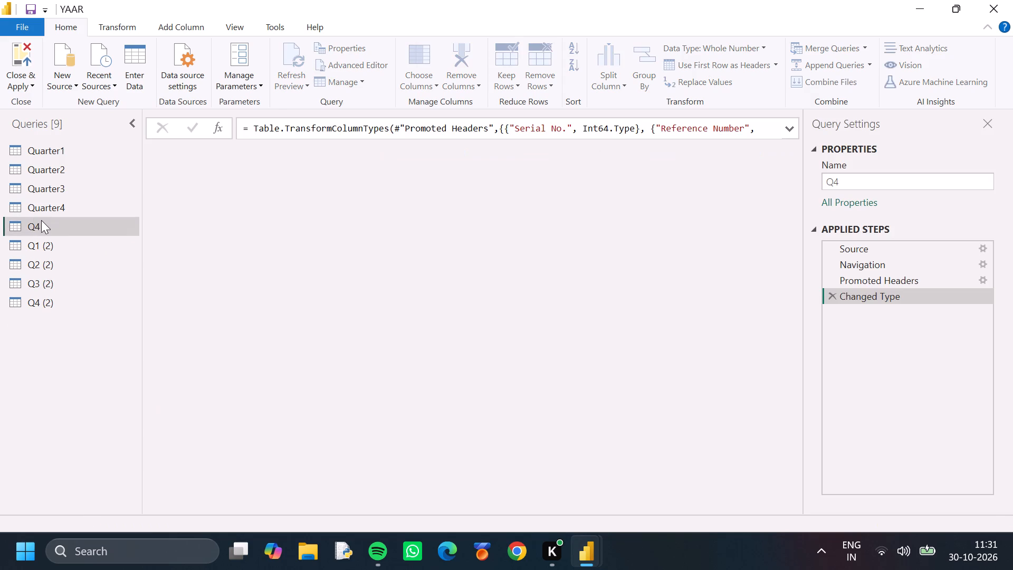
left_click(79, 260)
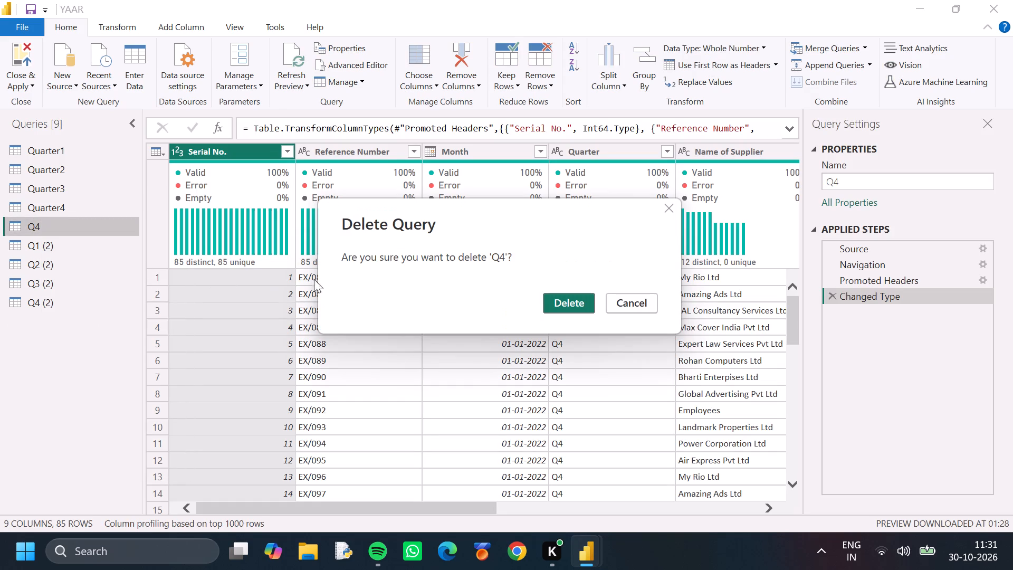
left_click(563, 303)
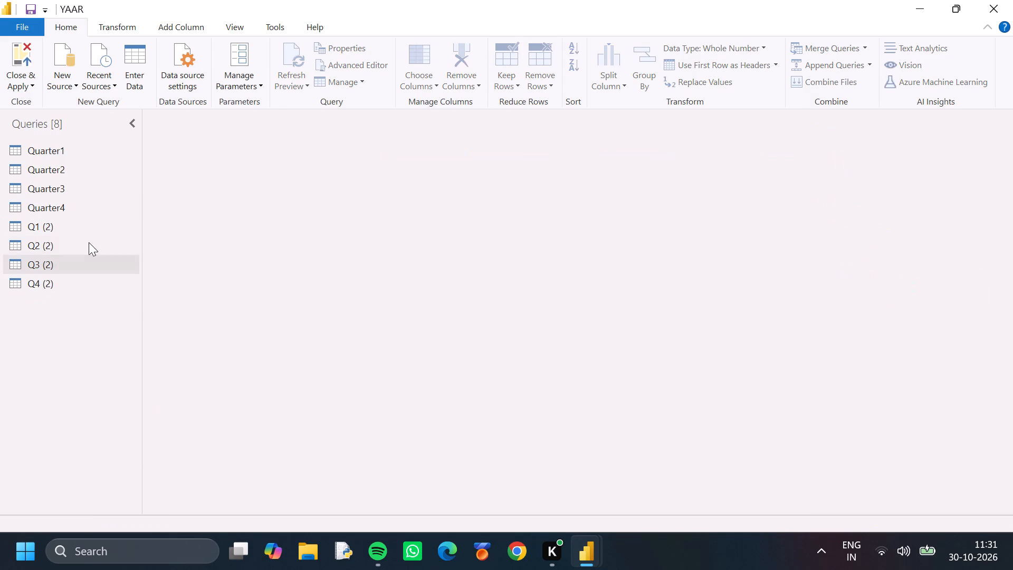
Browse the remaining queries up to Quarter4 and examine the rows of the Quarter4 table.
left_click(87, 232)
left_click(79, 158)
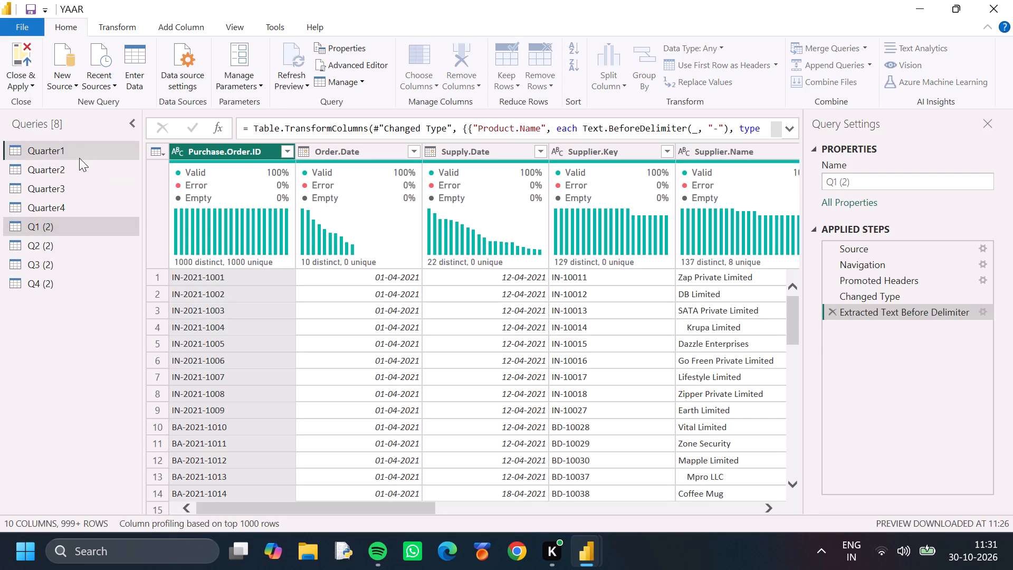
left_click(77, 161)
left_click(74, 187)
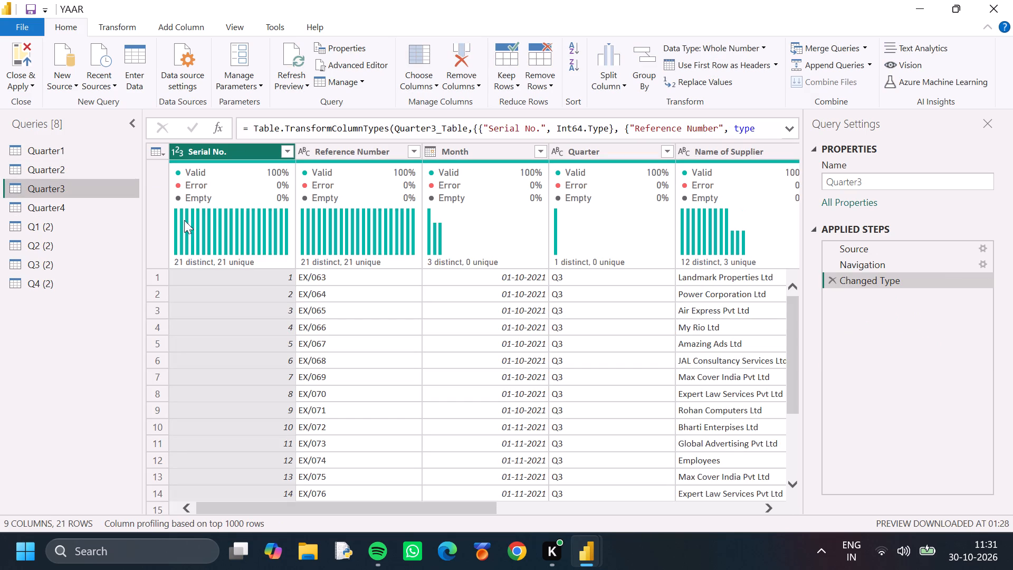
left_click(59, 212)
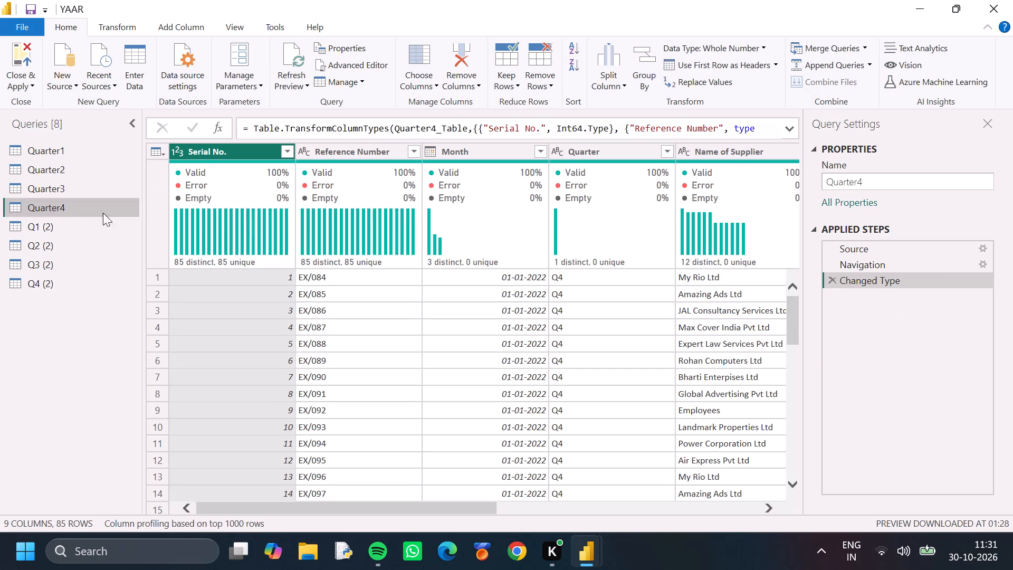
scroll(245, 246, "down", 5)
scroll(234, 296, "down", 3)
scroll(234, 296, "up", 8)
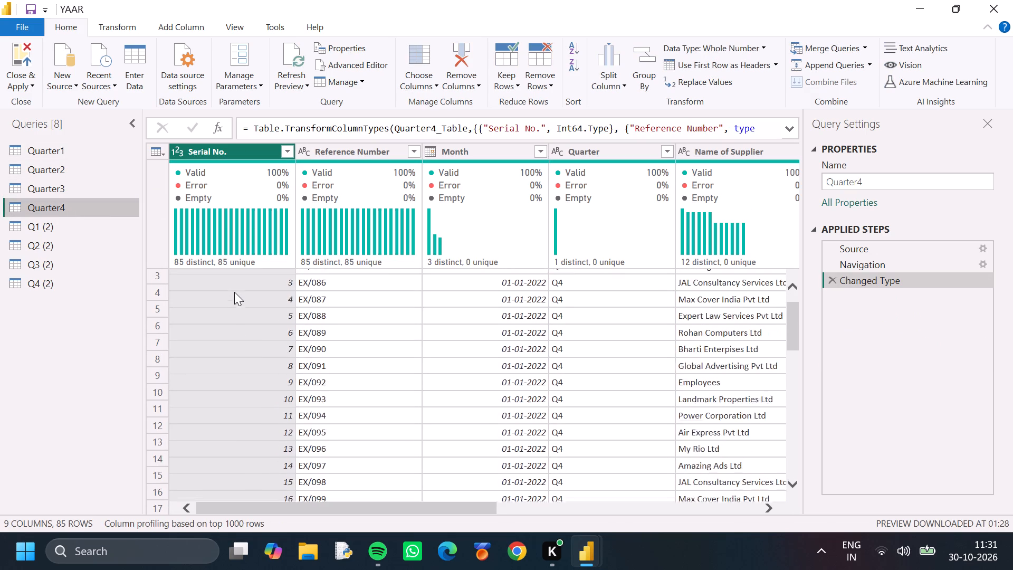
scroll(234, 292, "up", 11)
scroll(235, 285, "down", 8)
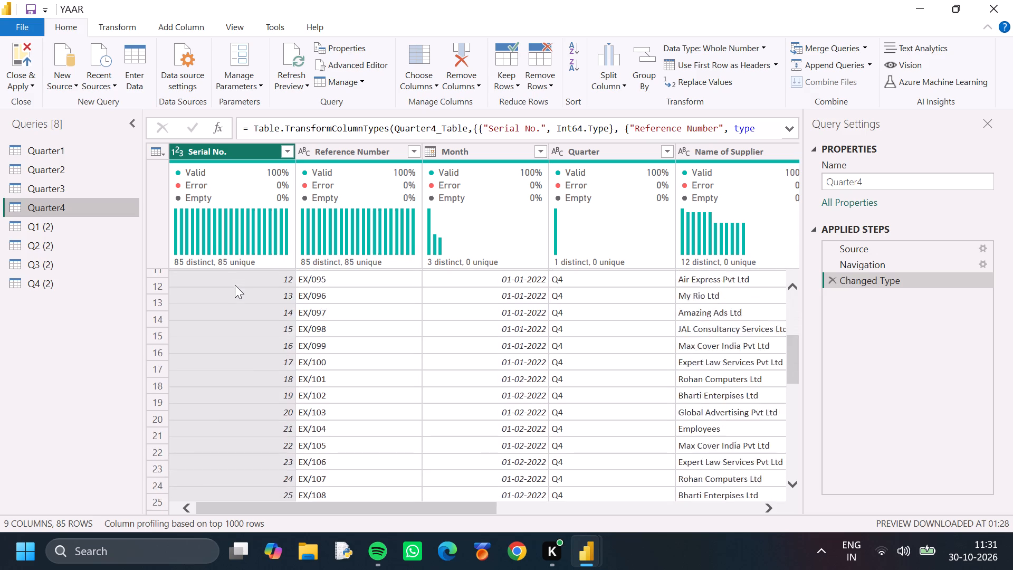
scroll(235, 285, "down", 13)
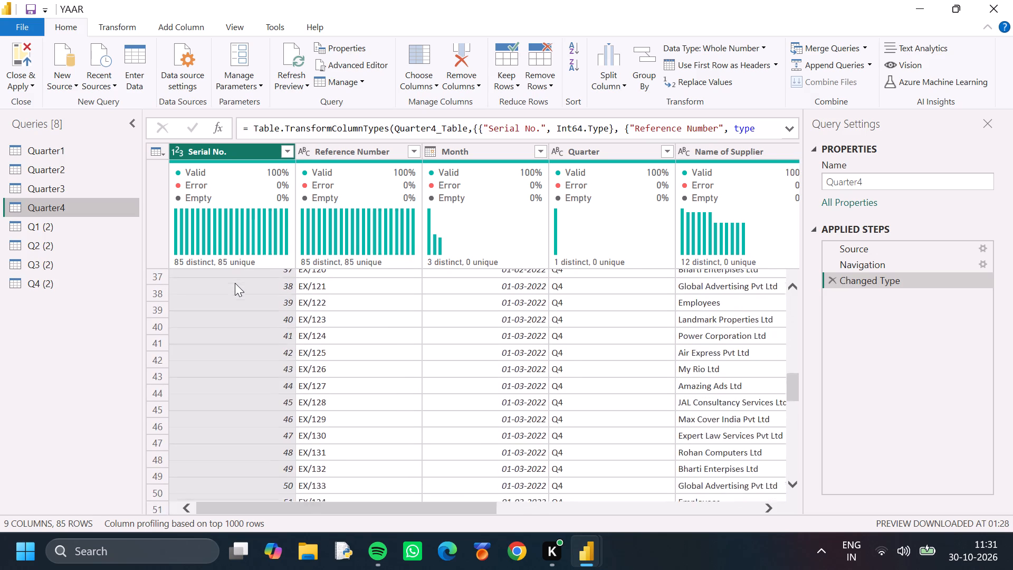
scroll(235, 283, "down", 1)
scroll(258, 302, "up", 13)
scroll(259, 299, "down", 1)
scroll(259, 298, "up", 5)
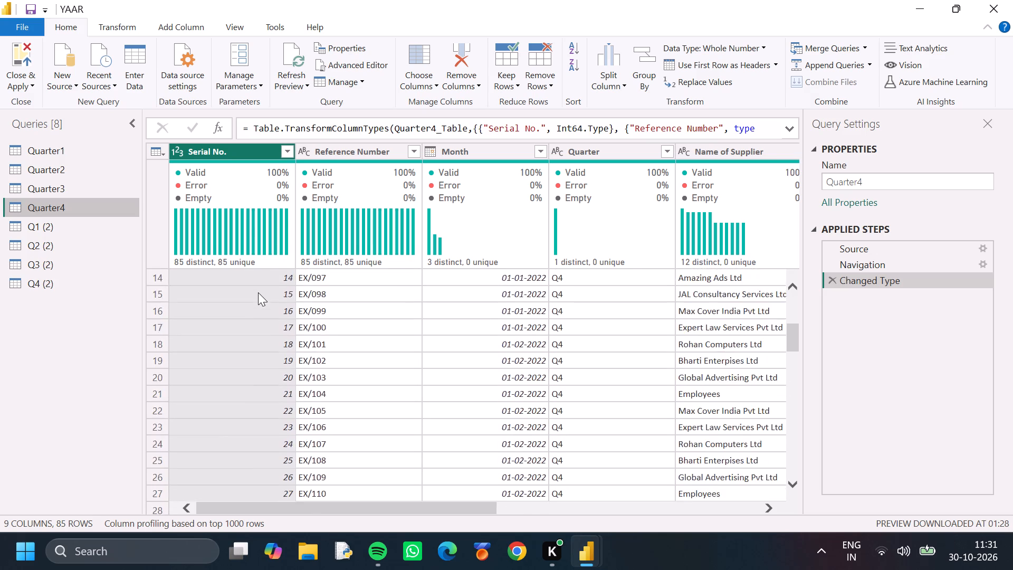
scroll(258, 292, "up", 14)
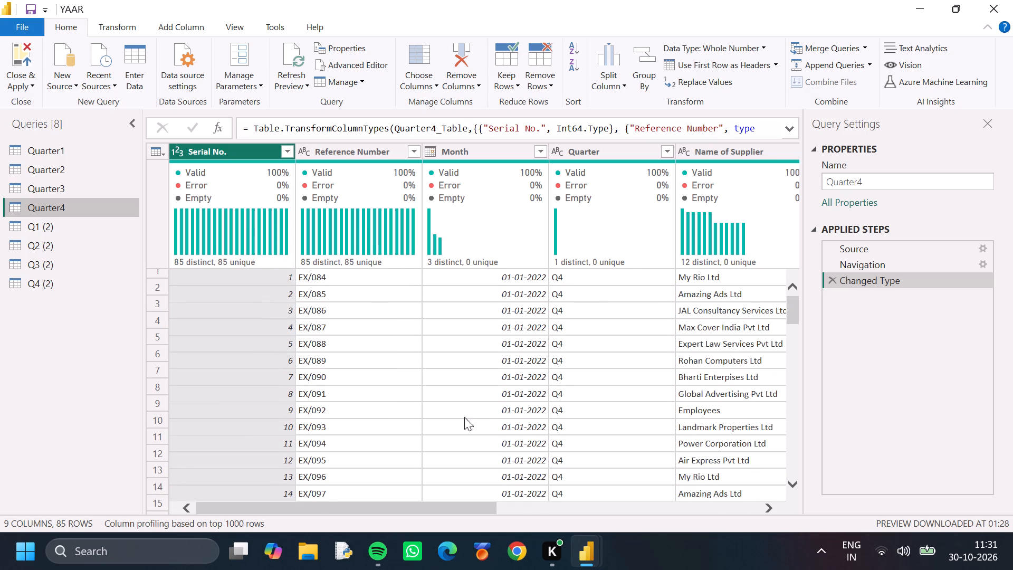
Remove the Quarter column from the Quarter4 query.
left_click_drag(455, 501, 470, 502)
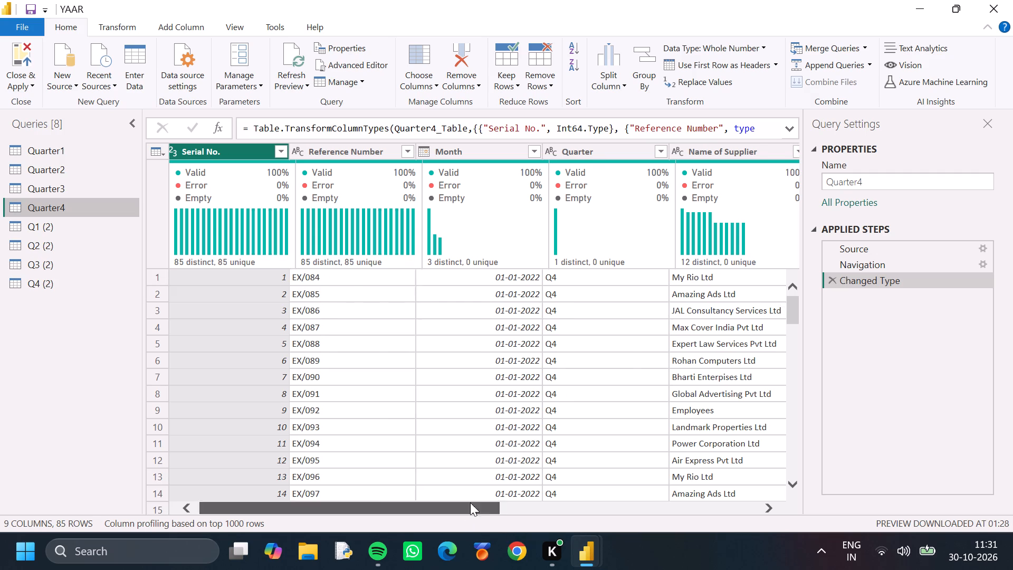
left_click_drag(470, 502, 529, 502)
scroll(453, 415, "down", 11)
scroll(452, 414, "up", 1)
scroll(452, 414, "down", 13)
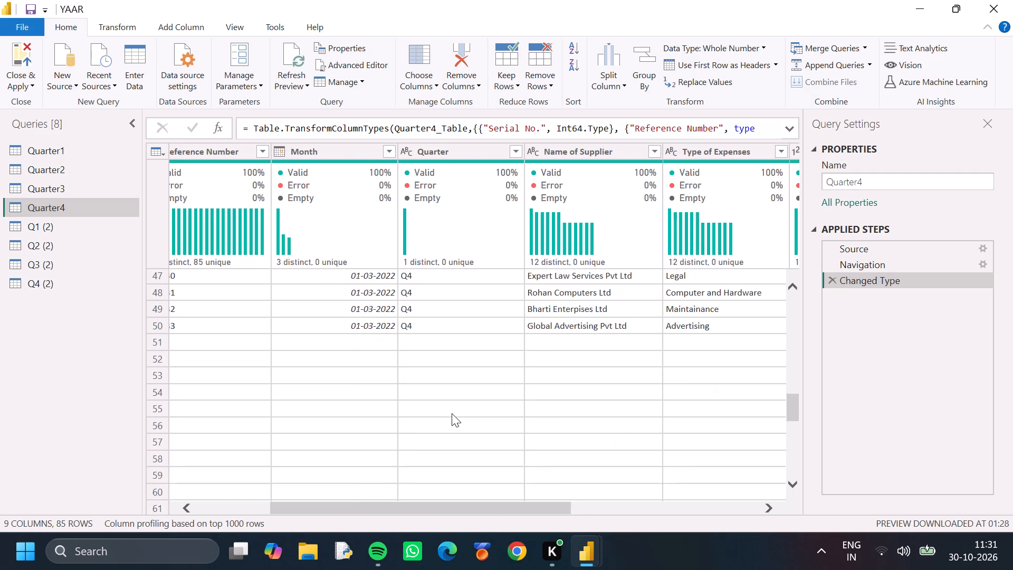
scroll(452, 413, "down", 4)
scroll(452, 413, "up", 7)
scroll(451, 412, "up", 20)
scroll(451, 412, "up", 2)
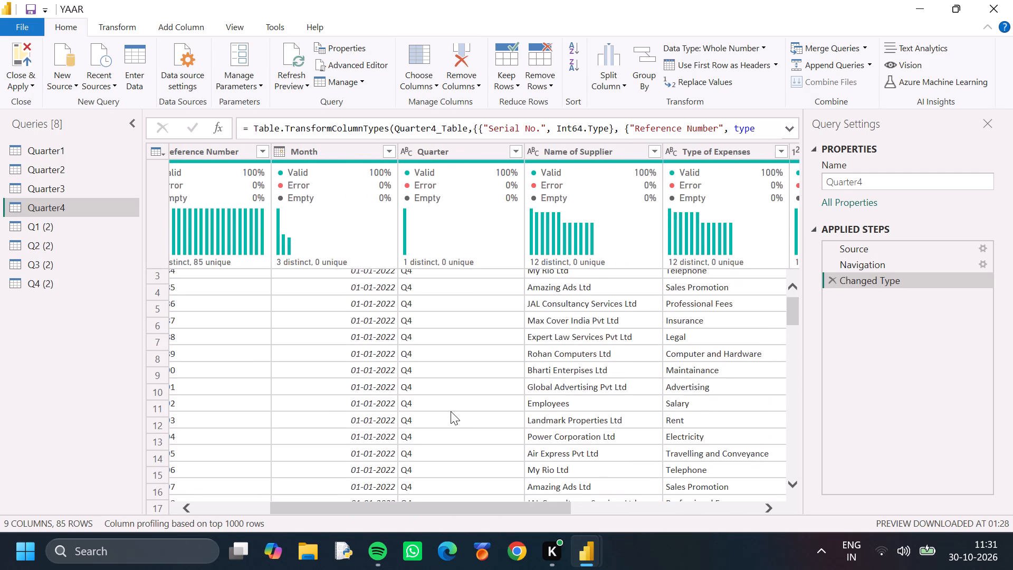
scroll(451, 411, "up", 15)
left_click(456, 147)
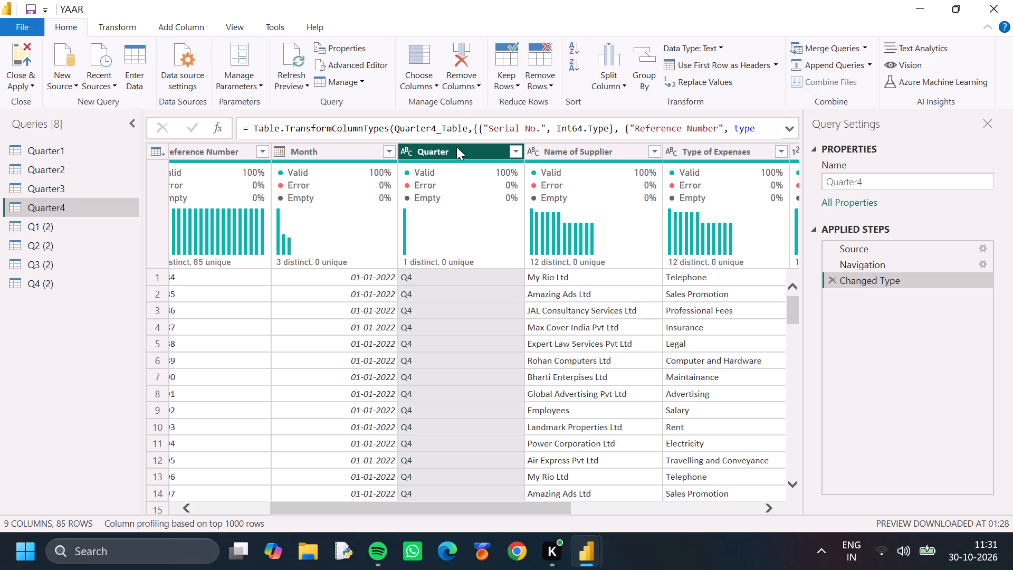
left_click(471, 55)
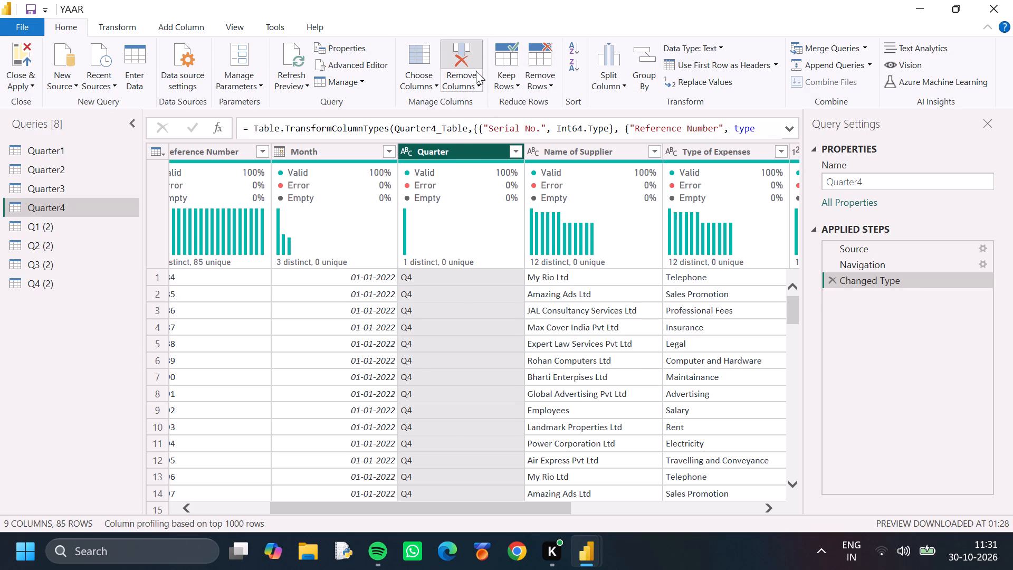
Examine the Quarter4 table from the Serial No. column onward, checking the values down through its rows.
left_click_drag(429, 506, 427, 507)
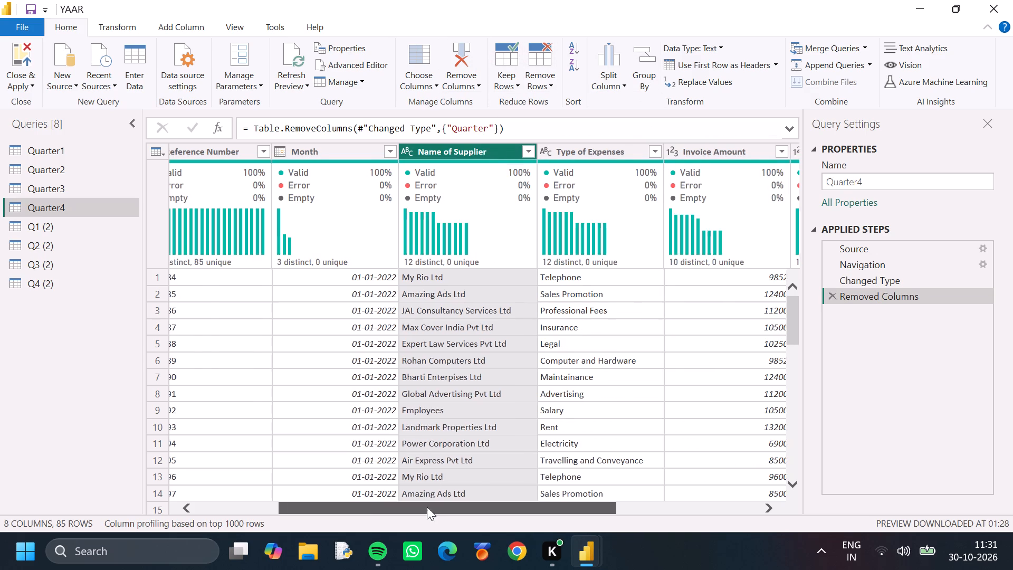
left_click_drag(427, 507, 345, 506)
scroll(445, 418, "down", 4)
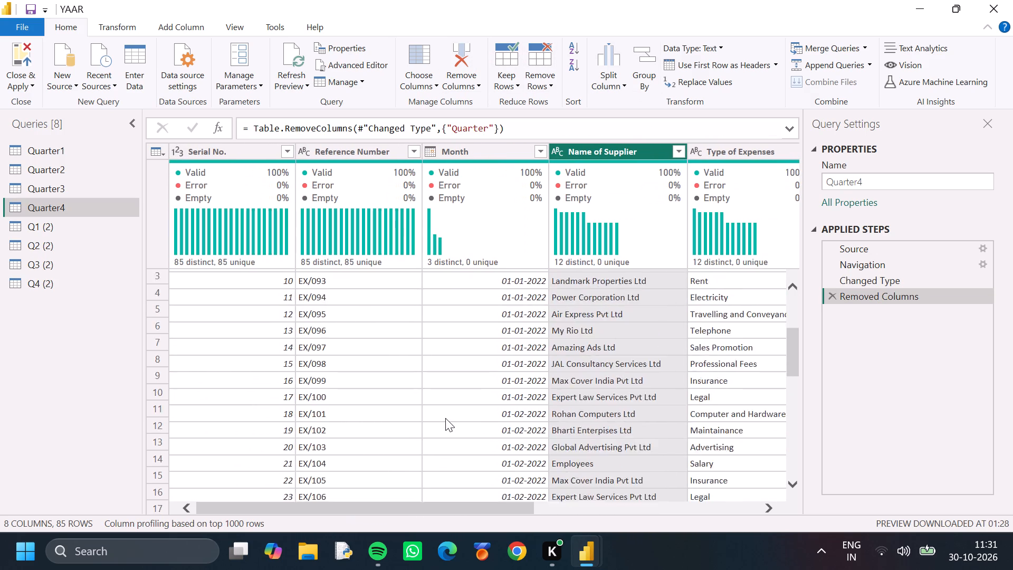
scroll(445, 418, "down", 5)
scroll(445, 418, "up", 1)
scroll(445, 418, "down", 10)
scroll(445, 418, "up", 1)
scroll(445, 418, "down", 3)
scroll(445, 418, "up", 1)
scroll(445, 418, "down", 15)
scroll(445, 418, "up", 1)
scroll(445, 418, "down", 2)
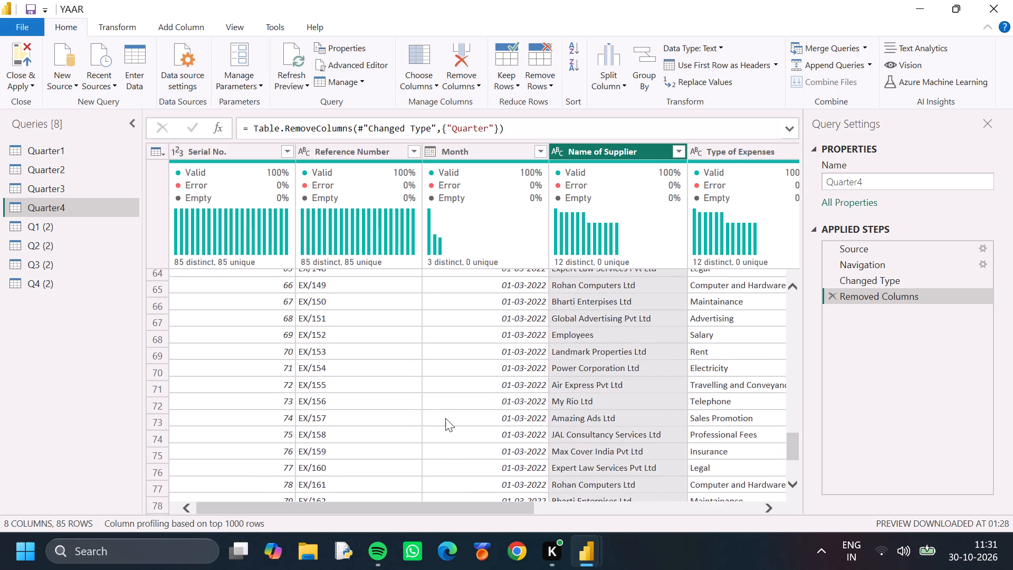
scroll(445, 418, "down", 13)
scroll(445, 418, "up", 18)
scroll(443, 429, "up", 3)
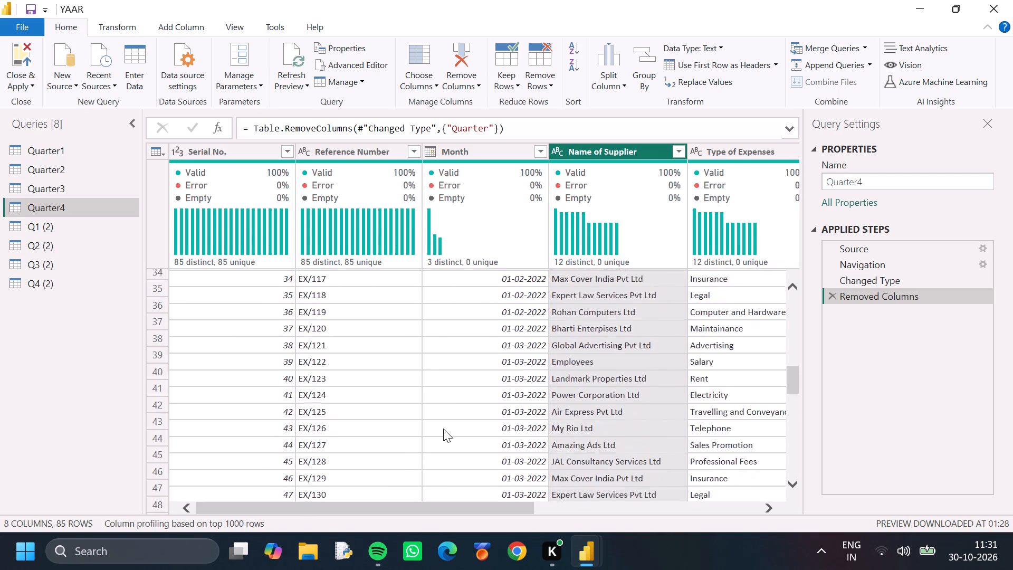
Examine the Quarter4 table's columns across to Payable and back toward Reference Number.
scroll(443, 429, "down", 1)
scroll(443, 429, "up", 20)
scroll(443, 429, "up", 4)
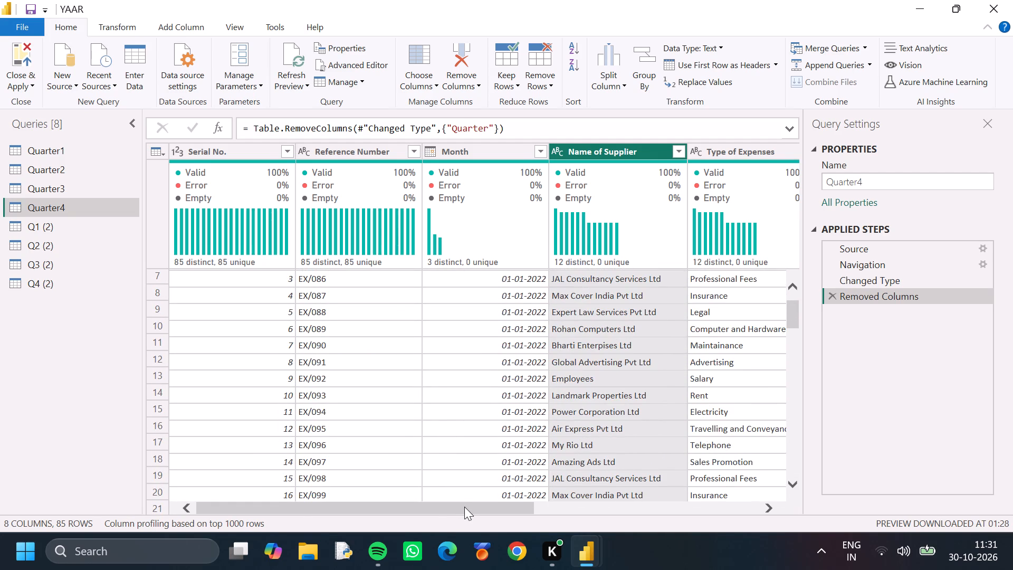
left_click_drag(464, 507, 582, 502)
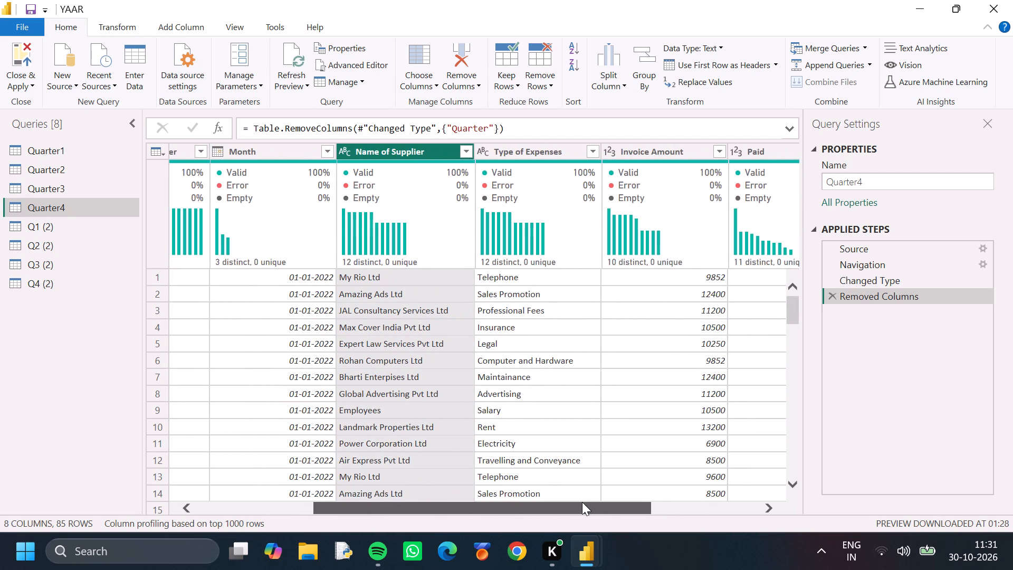
left_click_drag(582, 502, 599, 499)
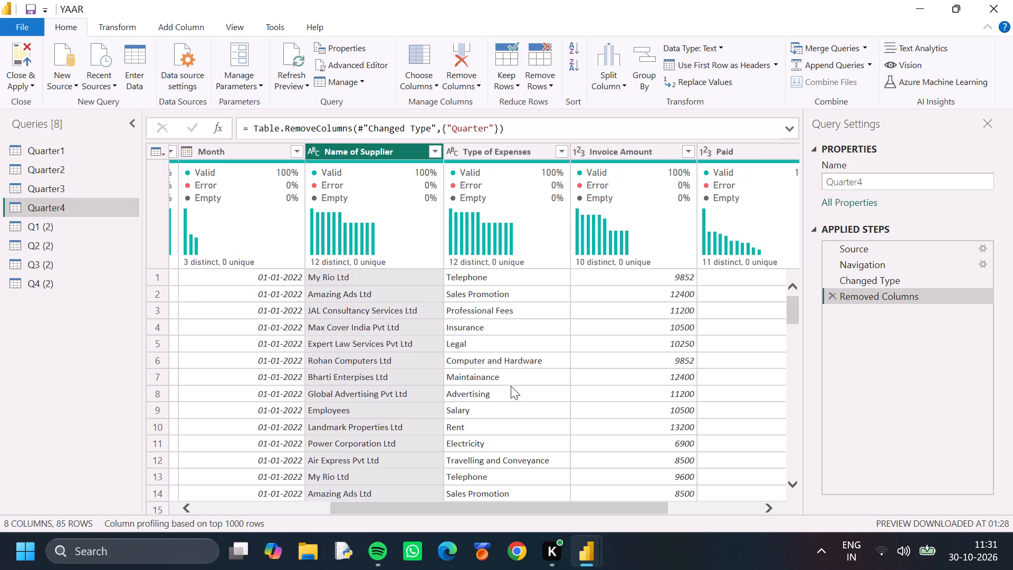
left_click_drag(511, 503, 633, 499)
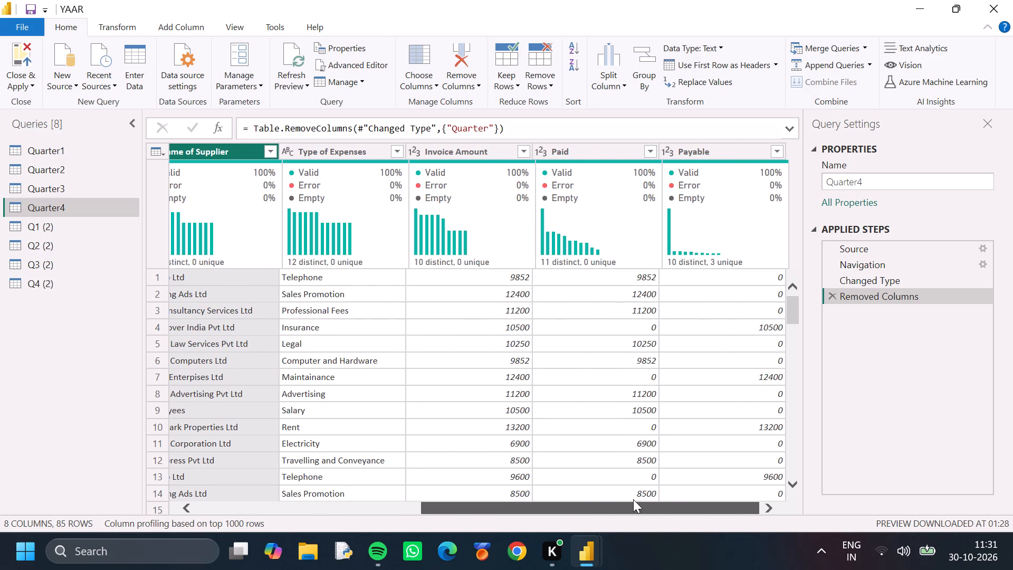
left_click_drag(633, 499, 650, 498)
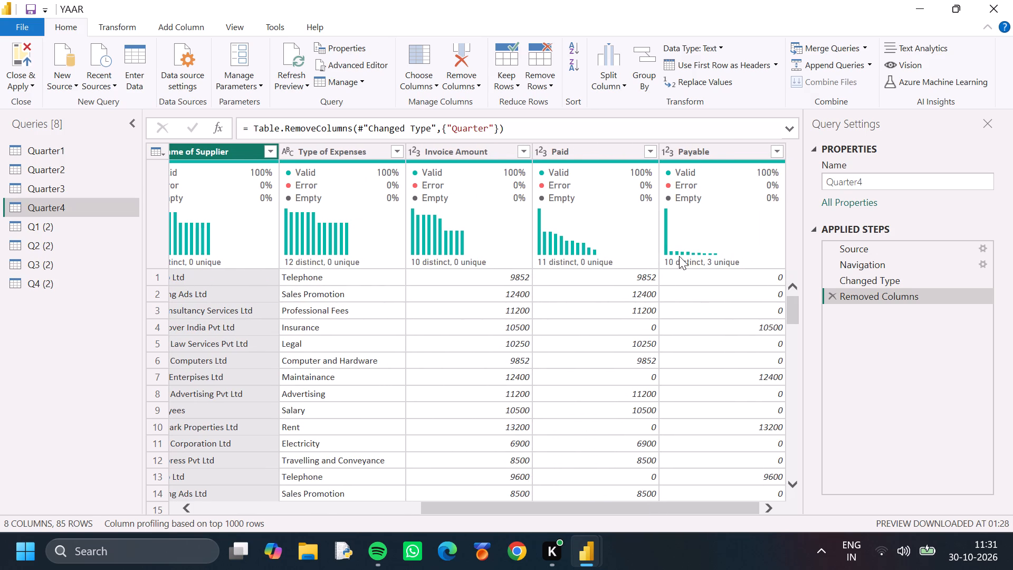
left_click_drag(514, 502, 368, 506)
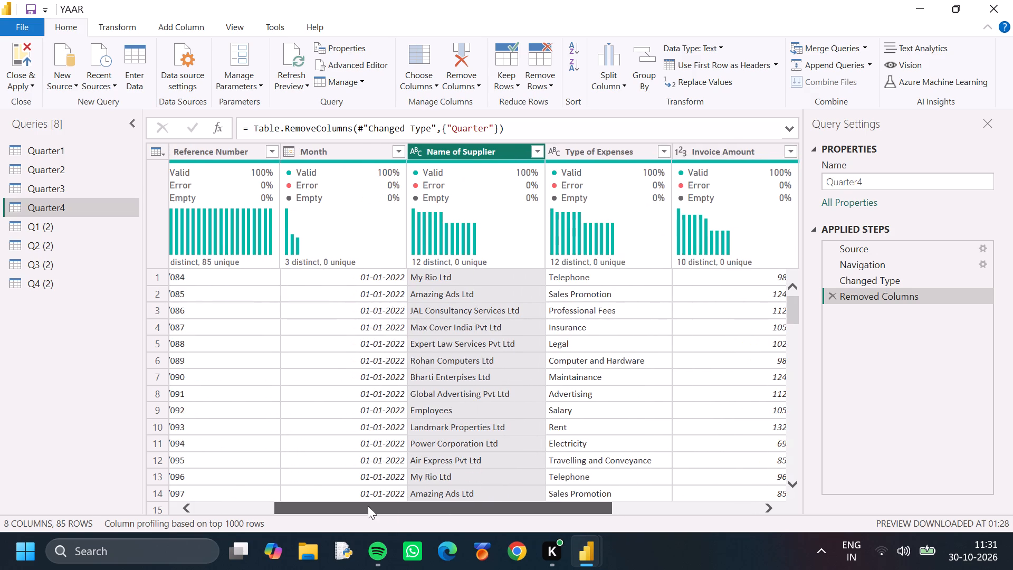
left_click_drag(368, 506, 346, 513)
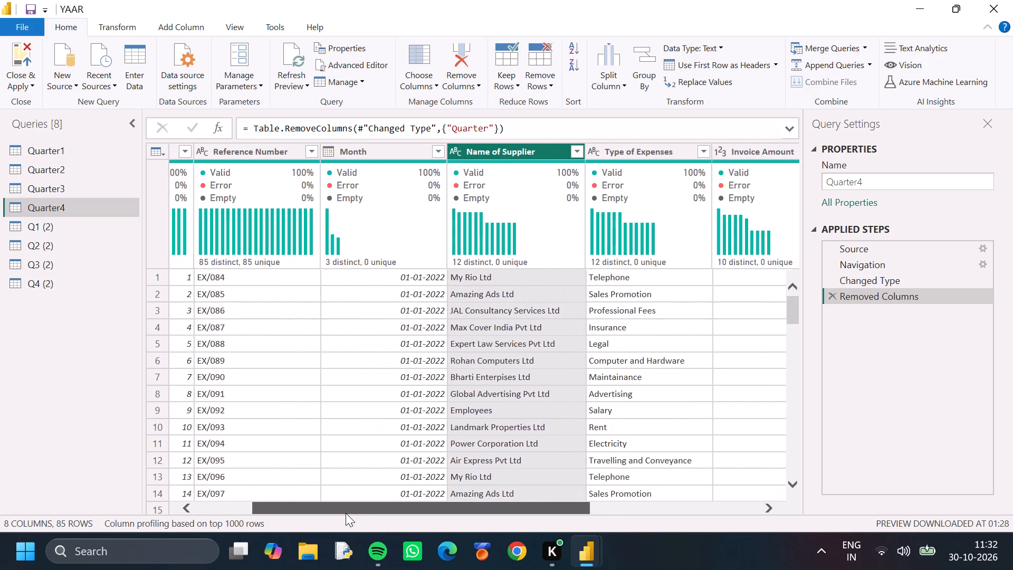
left_click_drag(346, 513, 341, 511)
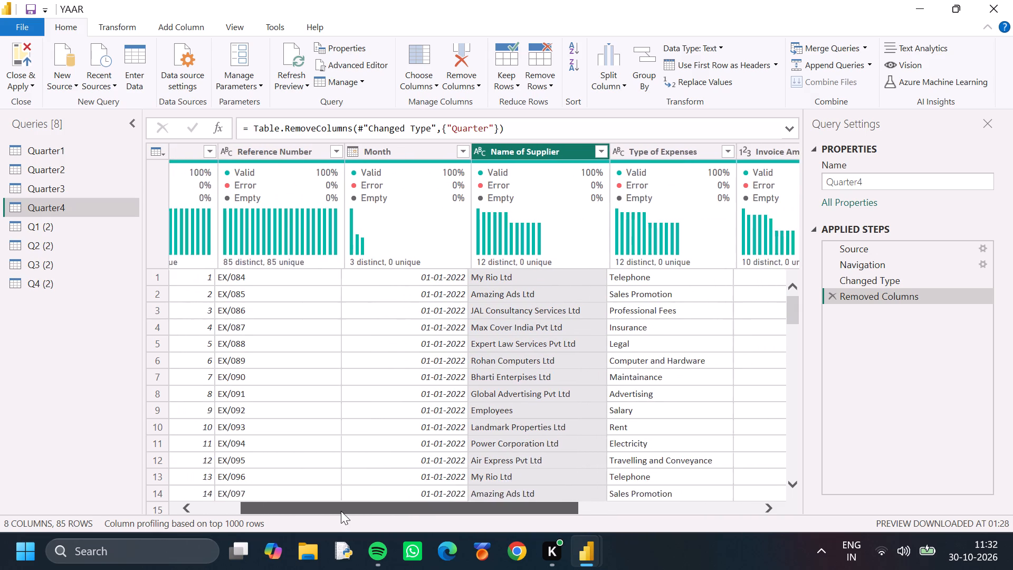
Sort the Quarter4 table by Type of Expenses in ascending order.
left_click_drag(341, 511, 379, 509)
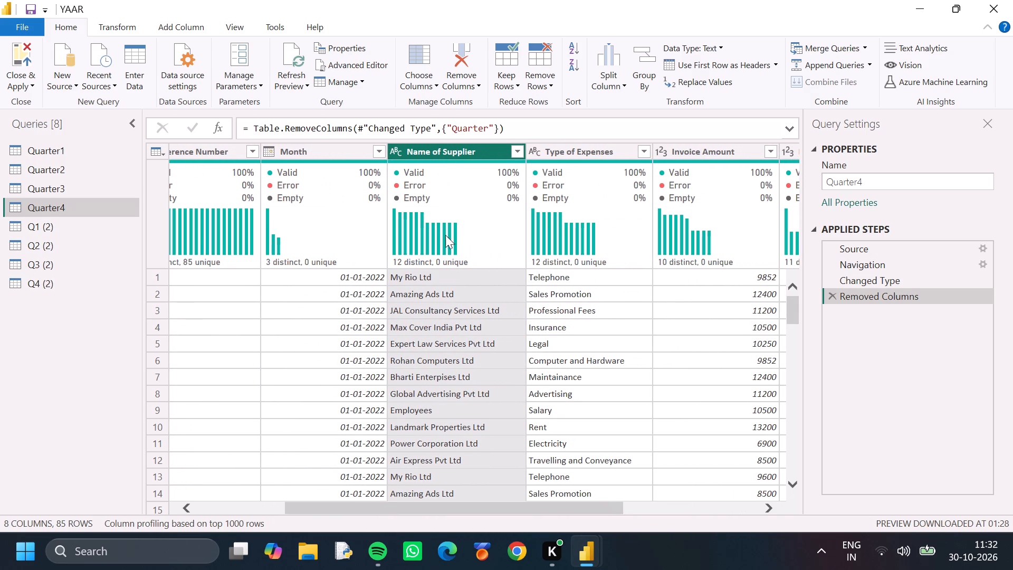
left_click(641, 149)
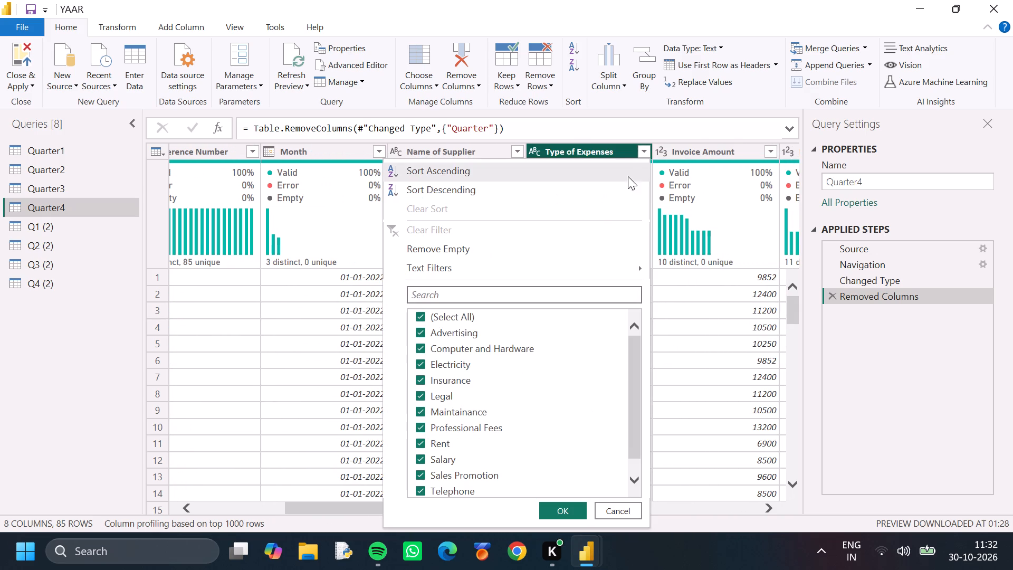
left_click(470, 175)
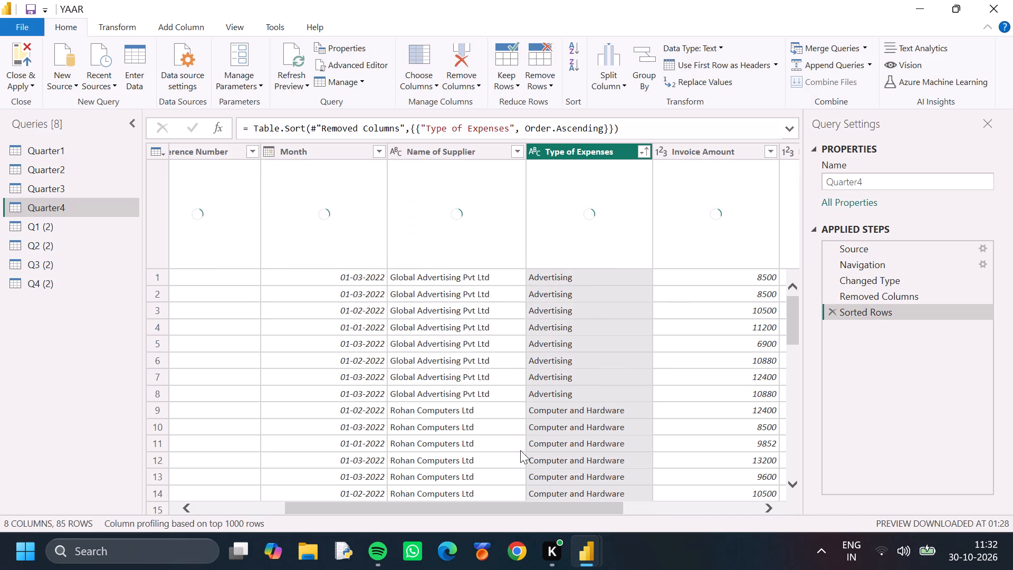
Examine the sorted Quarter4 rows down to the end of the table and across its columns to Payable.
left_click_drag(536, 508, 551, 510)
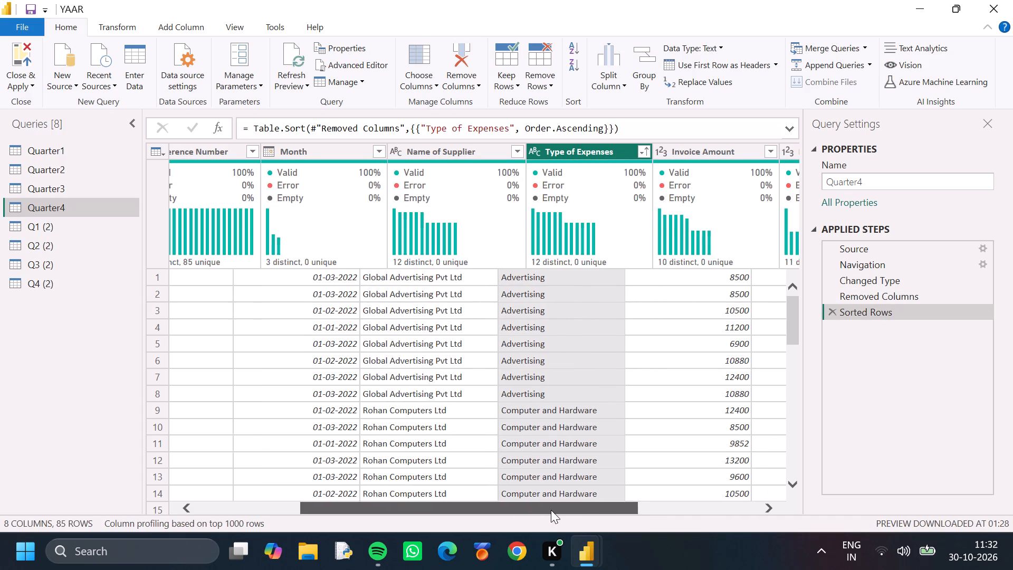
left_click_drag(551, 510, 574, 510)
scroll(521, 385, "down", 2)
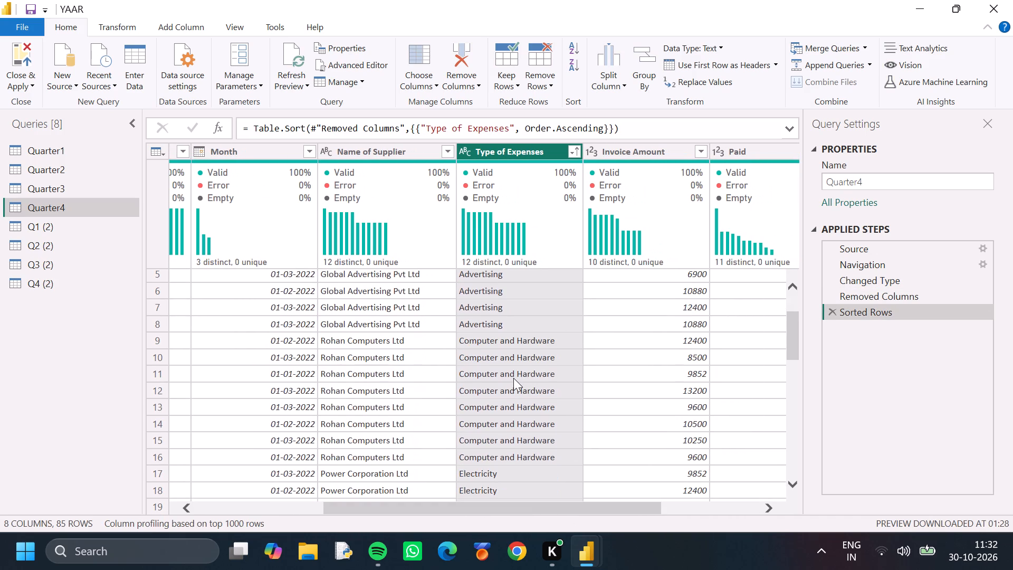
scroll(513, 378, "down", 10)
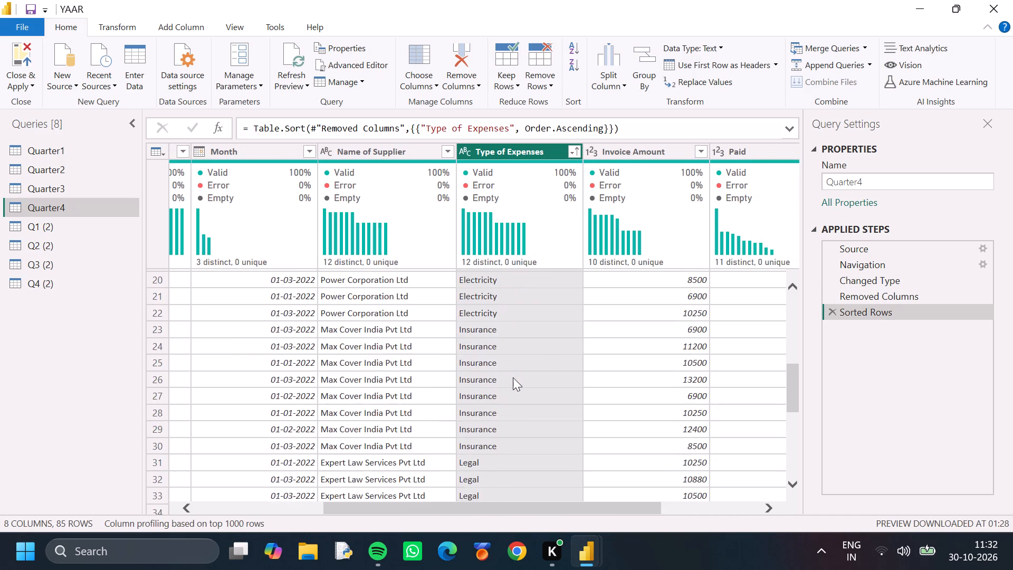
scroll(513, 377, "down", 20)
scroll(505, 380, "down", 6)
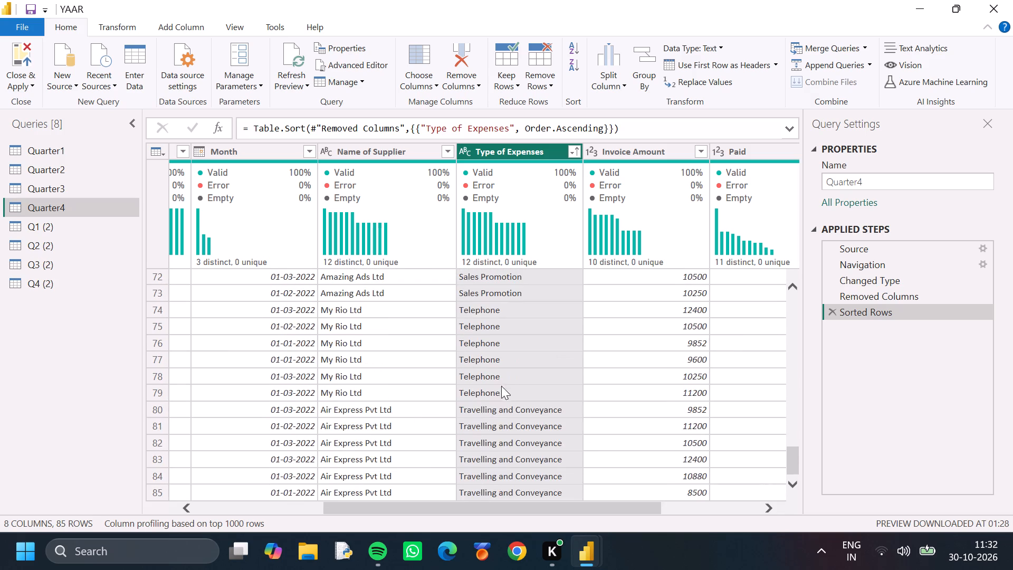
scroll(499, 391, "down", 7)
scroll(497, 447, "up", 1)
left_click_drag(490, 501, 731, 501)
left_click_drag(782, 492, 774, 491)
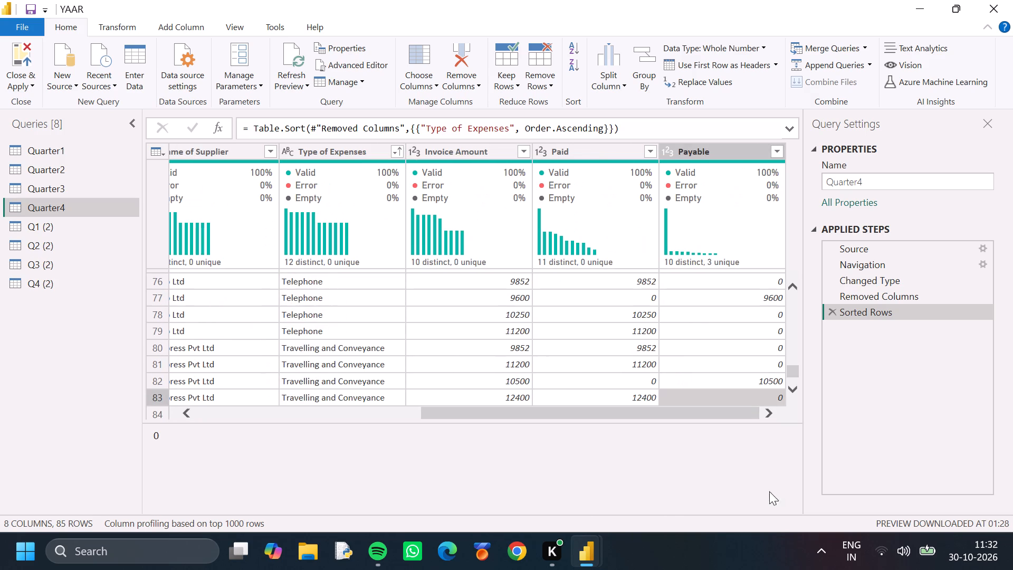
left_click_drag(637, 417, 302, 415)
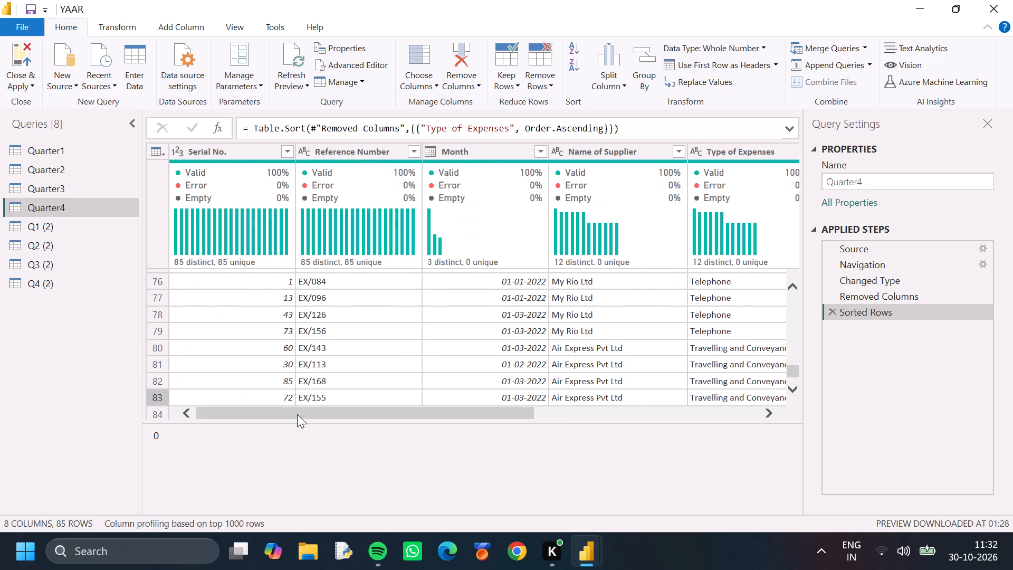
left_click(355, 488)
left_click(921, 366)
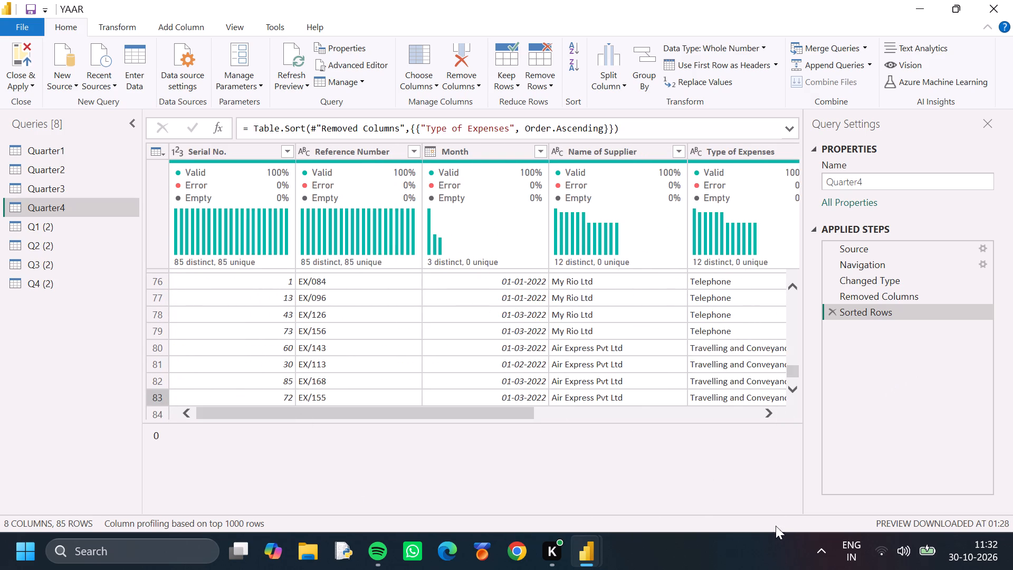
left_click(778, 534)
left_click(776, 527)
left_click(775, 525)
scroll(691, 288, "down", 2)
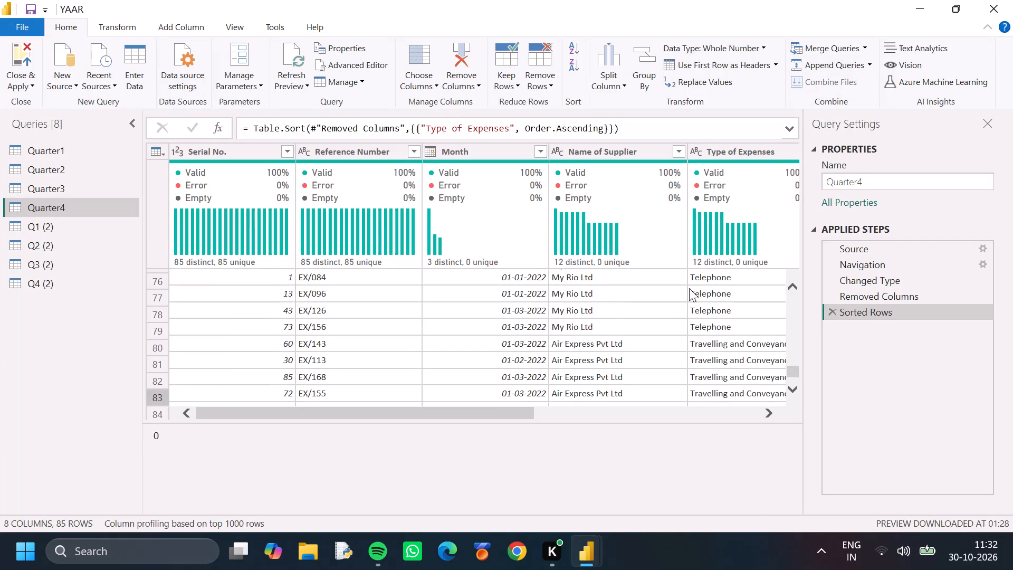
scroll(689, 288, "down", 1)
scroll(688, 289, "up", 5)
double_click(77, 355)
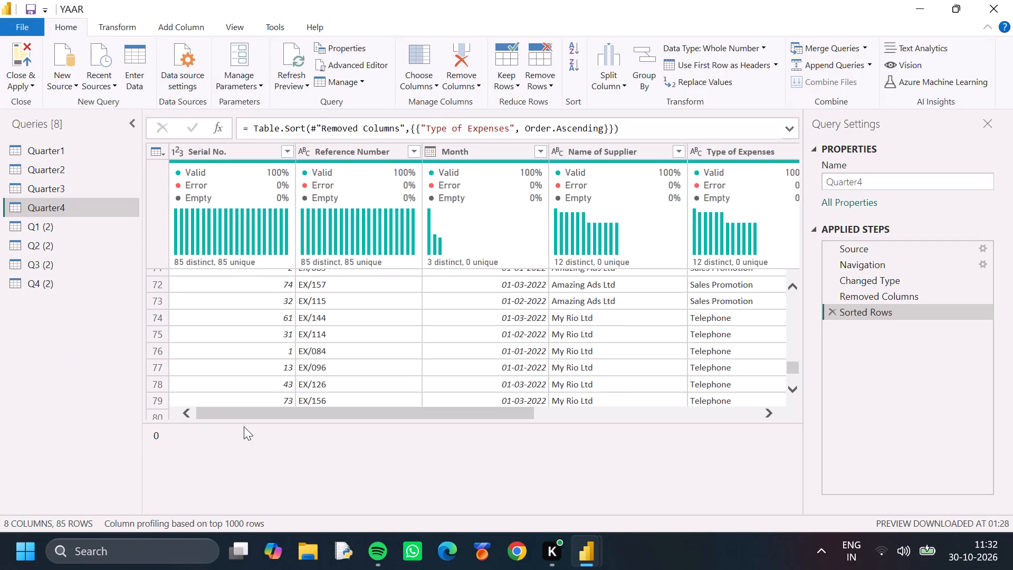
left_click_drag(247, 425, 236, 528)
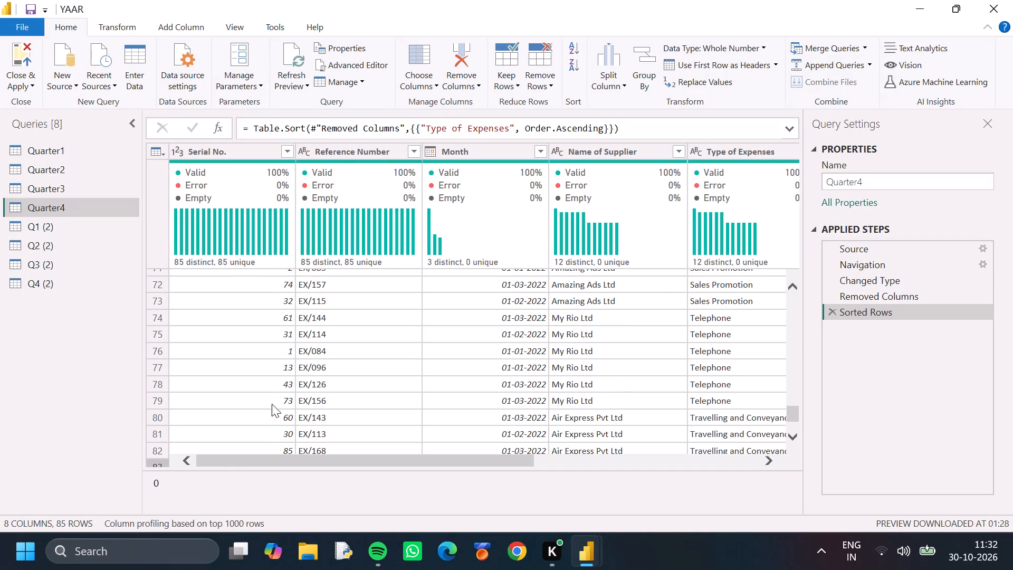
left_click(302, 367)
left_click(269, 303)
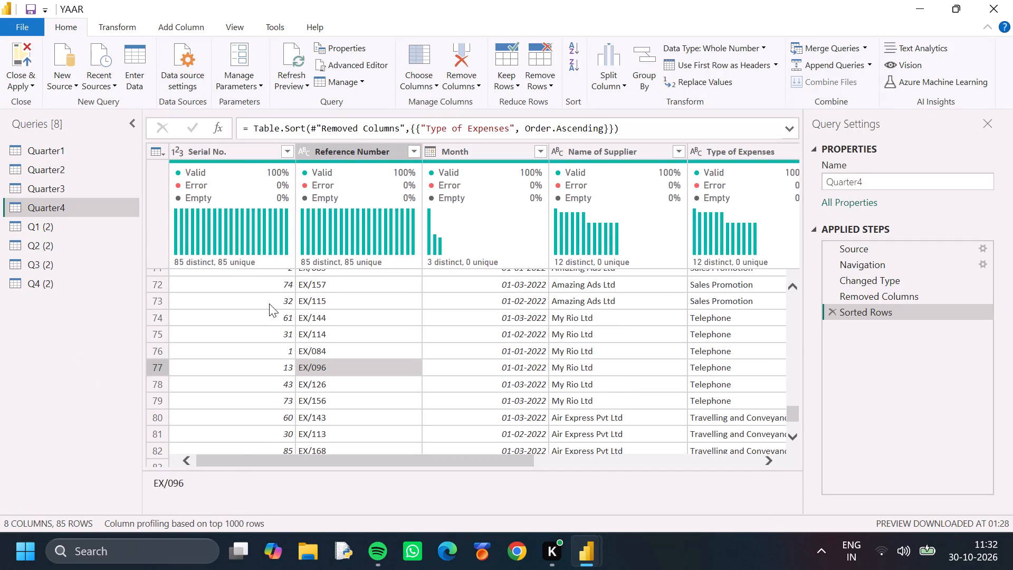
Select the Serial No. column and examine the sorted Quarter4 rows from the end back up to the first row.
left_click(255, 147)
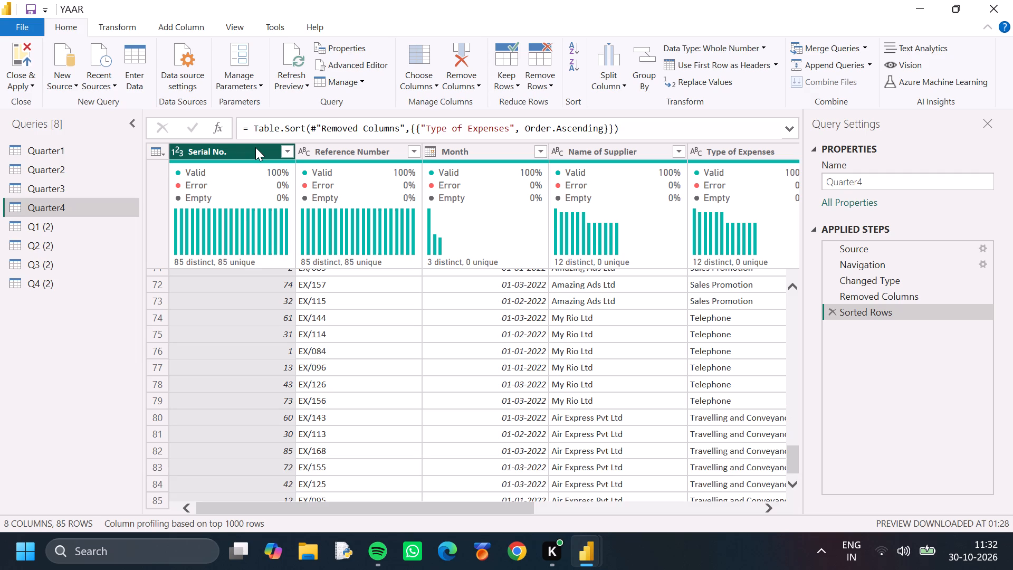
scroll(433, 369, "down", 5)
scroll(368, 442, "down", 1)
scroll(368, 442, "up", 2)
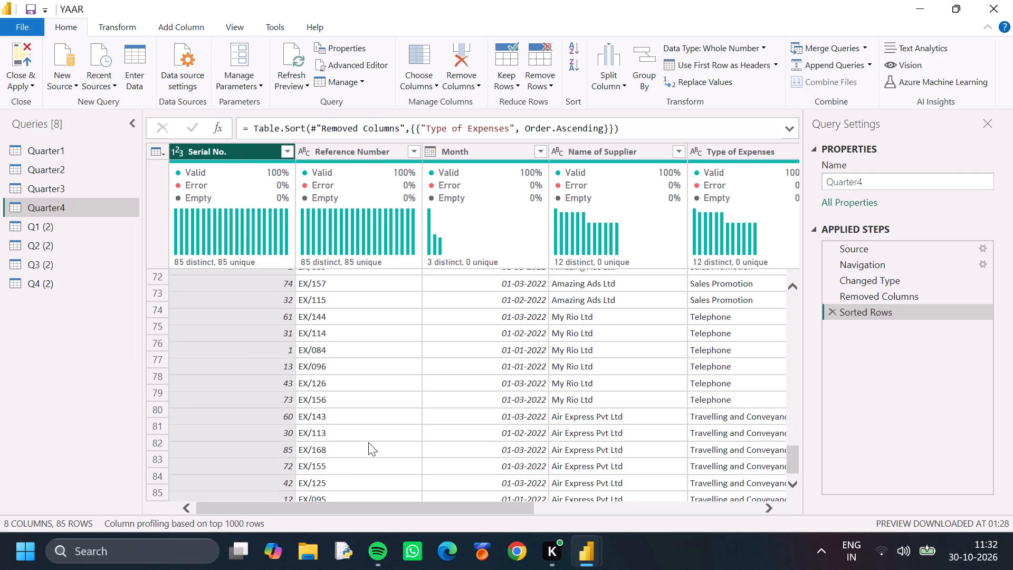
scroll(368, 442, "up", 2)
scroll(369, 438, "up", 20)
scroll(369, 438, "up", 2)
scroll(312, 379, "up", 2)
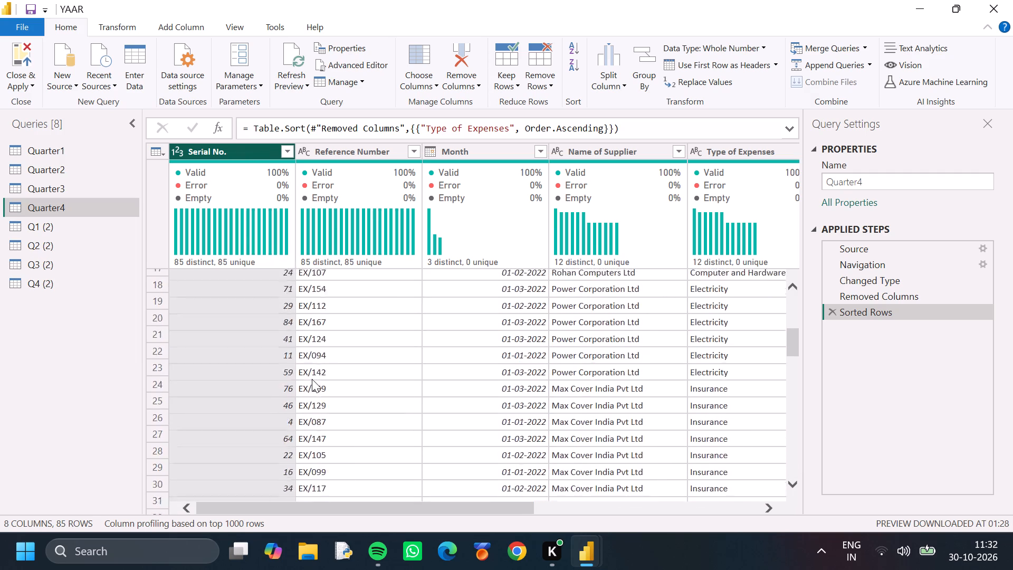
scroll(312, 379, "up", 12)
scroll(311, 368, "down", 1)
scroll(311, 368, "up", 16)
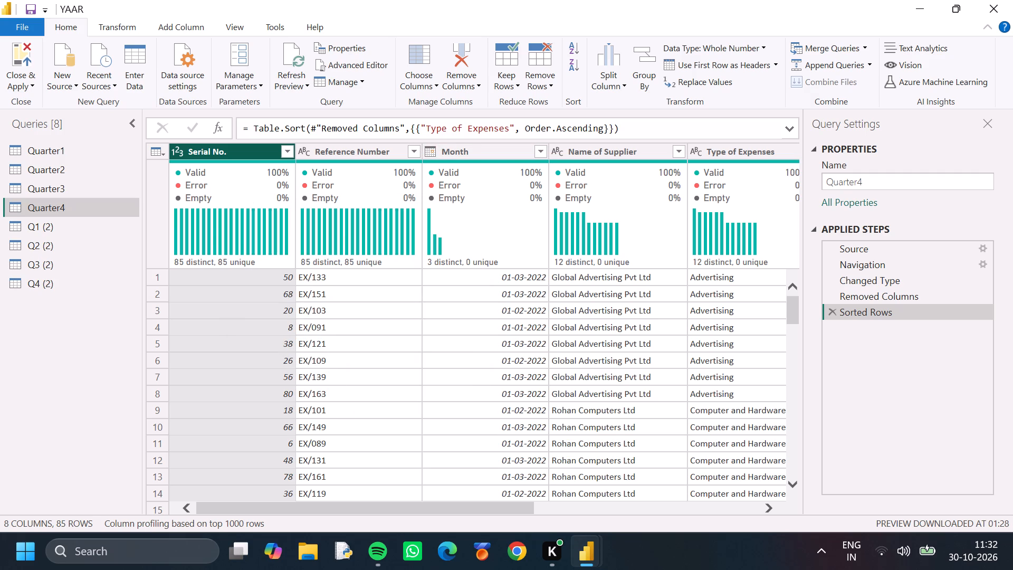
Browse the queries from Q1 (2) to Q4 (2) and examine the Purchase.Order.ID values down the Q4 (2) table.
left_click(103, 226)
left_click(66, 245)
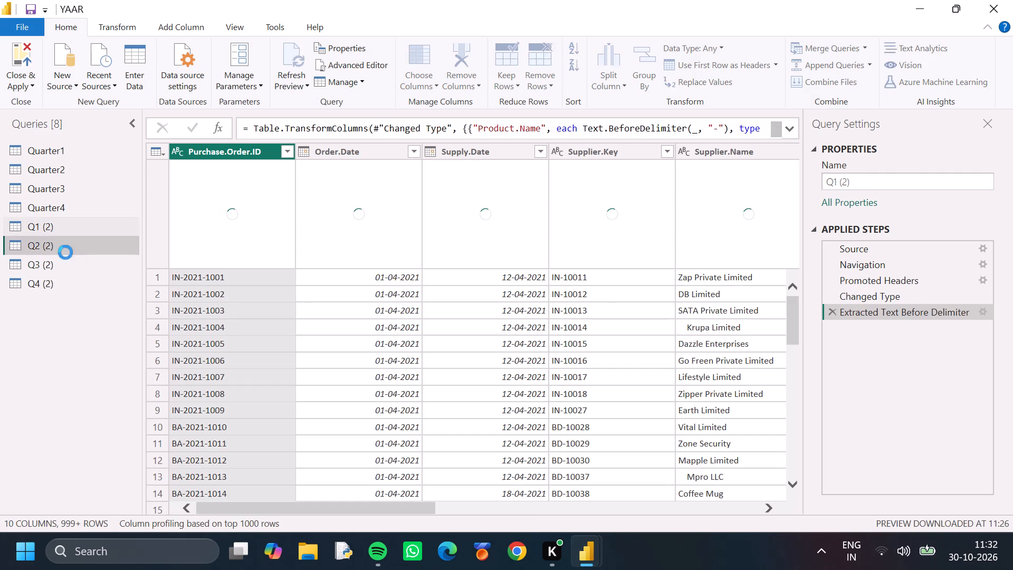
left_click(63, 268)
left_click(60, 279)
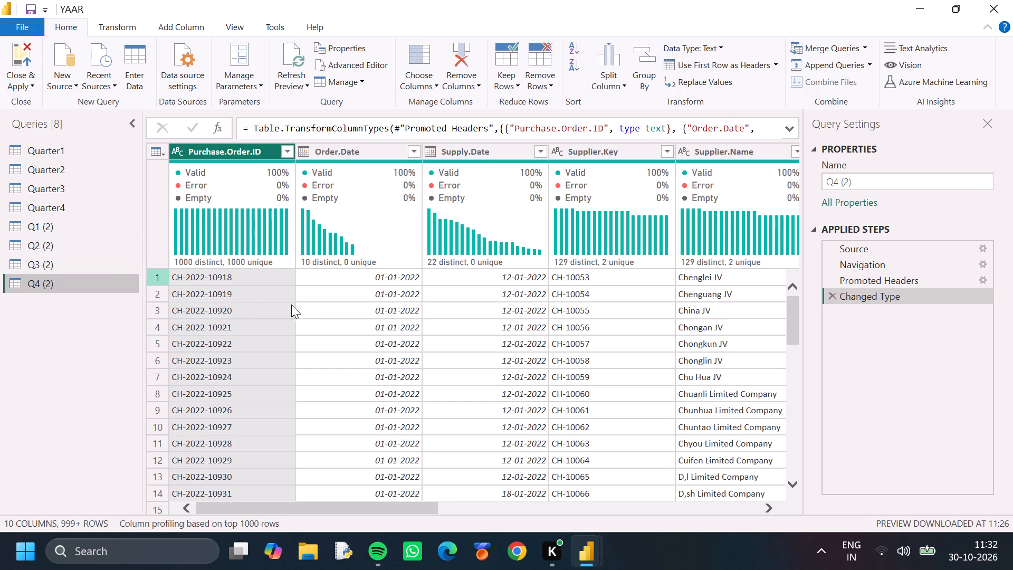
scroll(235, 337, "down", 5)
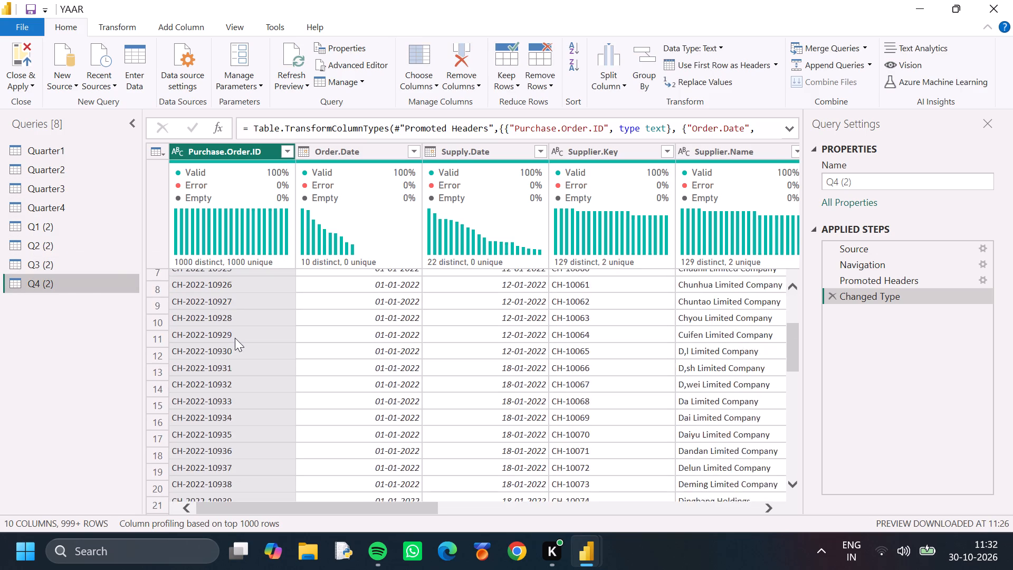
scroll(235, 338, "down", 10)
scroll(233, 338, "up", 1)
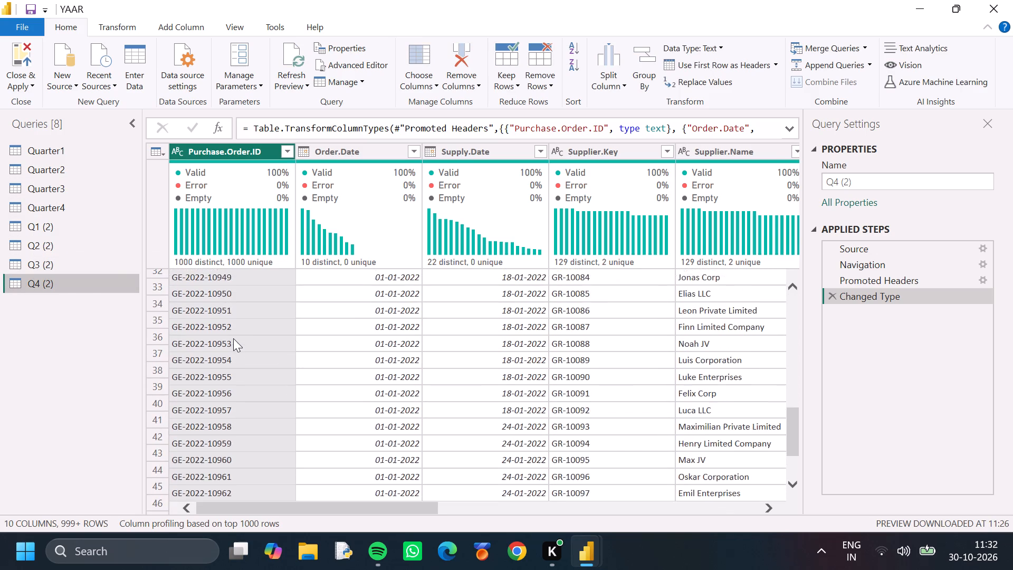
scroll(233, 338, "down", 2)
scroll(233, 338, "up", 1)
scroll(233, 338, "down", 11)
scroll(232, 338, "up", 1)
scroll(232, 338, "down", 20)
scroll(228, 341, "up", 1)
scroll(228, 341, "down", 6)
scroll(225, 343, "up", 1)
scroll(223, 345, "down", 3)
scroll(215, 353, "up", 1)
scroll(215, 353, "down", 20)
scroll(216, 353, "up", 9)
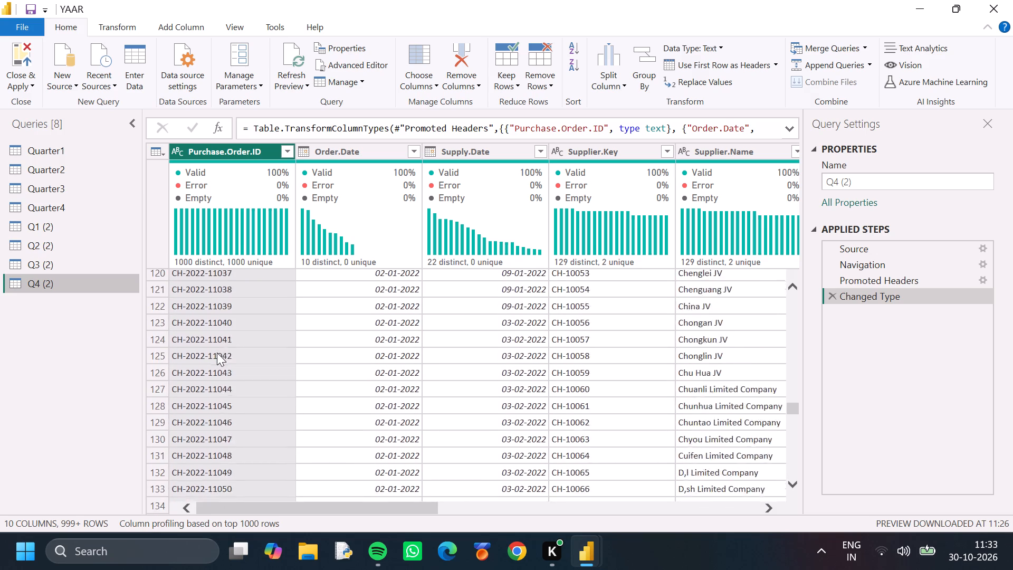
scroll(217, 353, "up", 20)
scroll(217, 353, "up", 8)
scroll(217, 353, "down", 1)
scroll(217, 353, "up", 18)
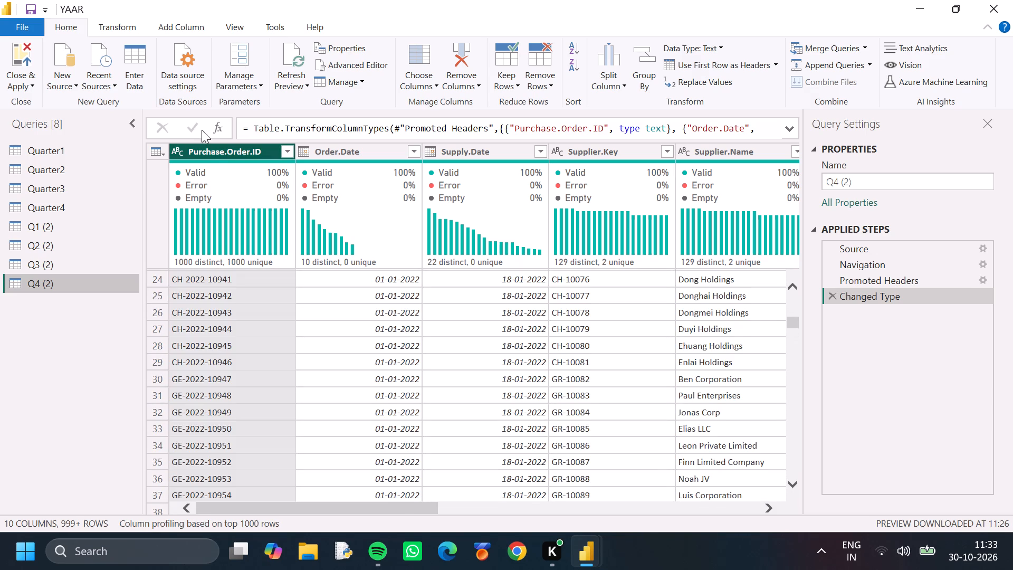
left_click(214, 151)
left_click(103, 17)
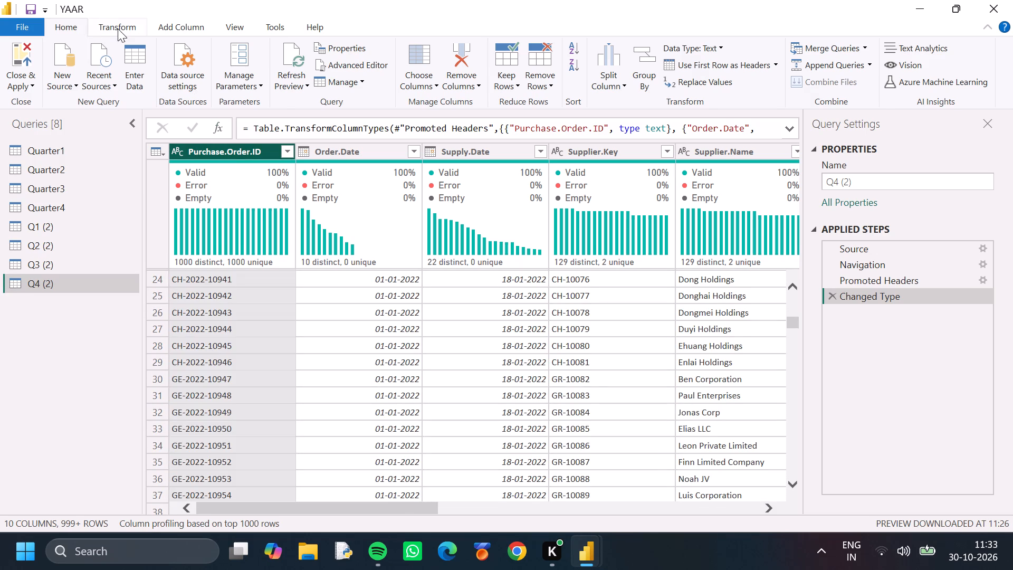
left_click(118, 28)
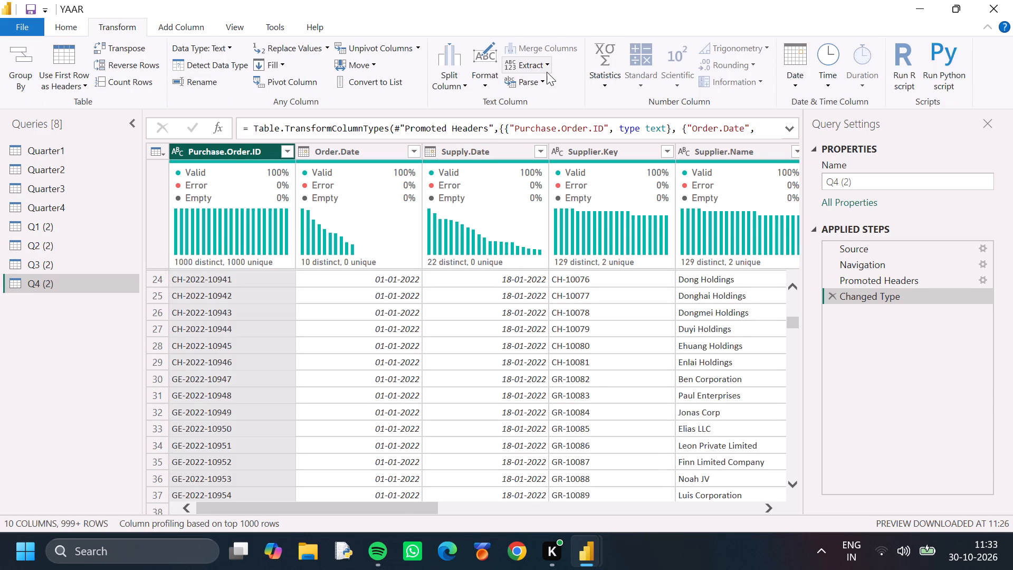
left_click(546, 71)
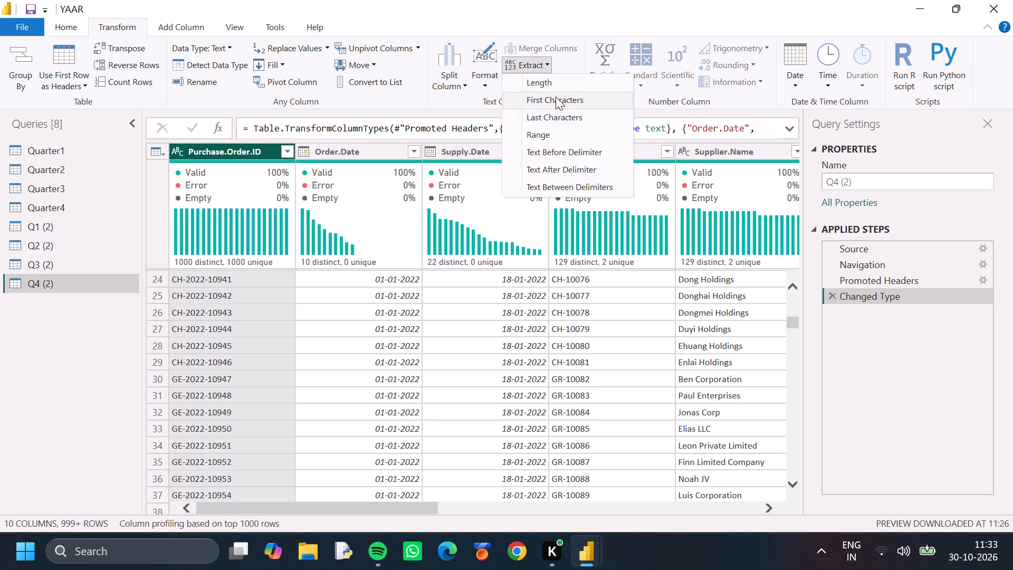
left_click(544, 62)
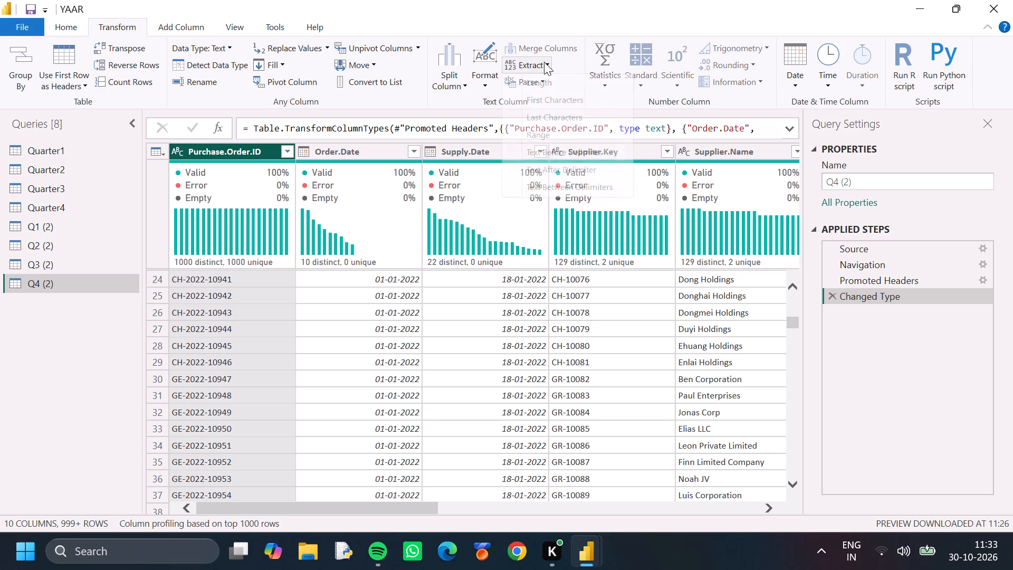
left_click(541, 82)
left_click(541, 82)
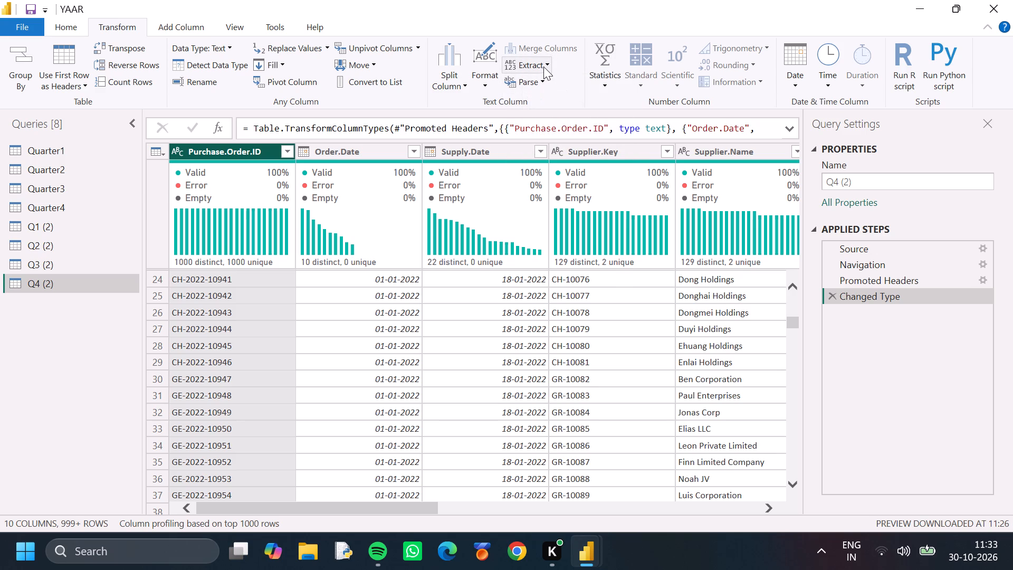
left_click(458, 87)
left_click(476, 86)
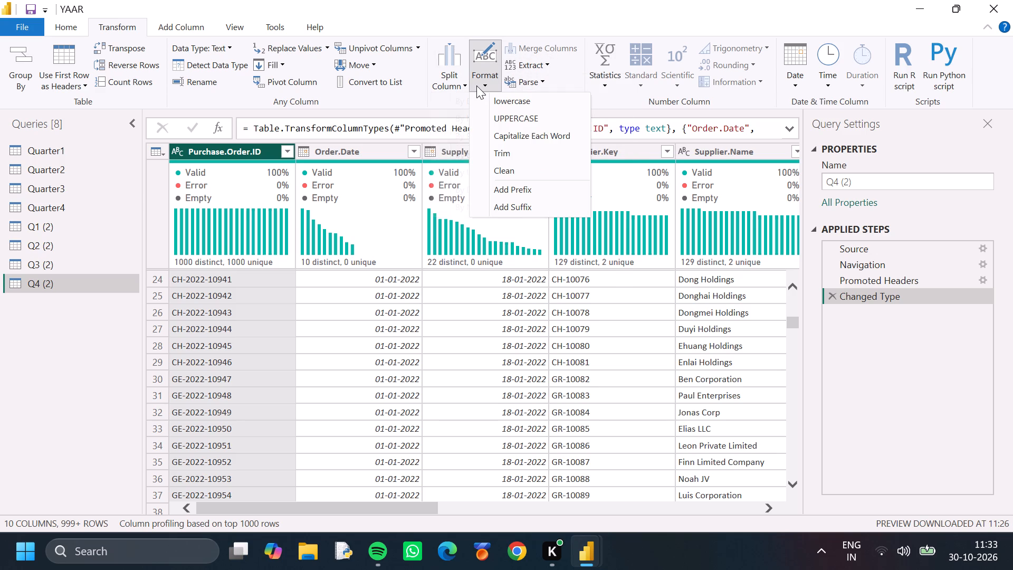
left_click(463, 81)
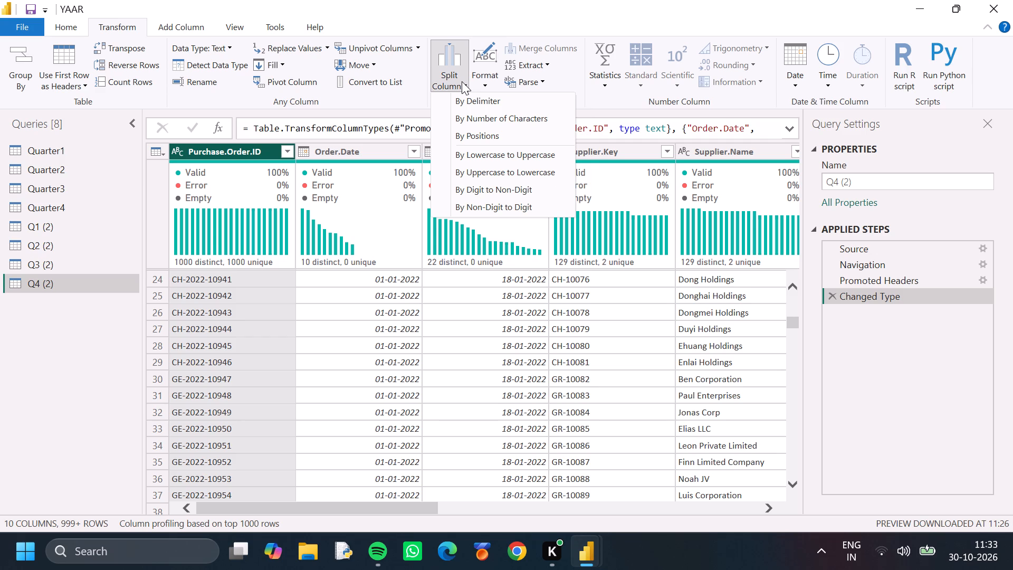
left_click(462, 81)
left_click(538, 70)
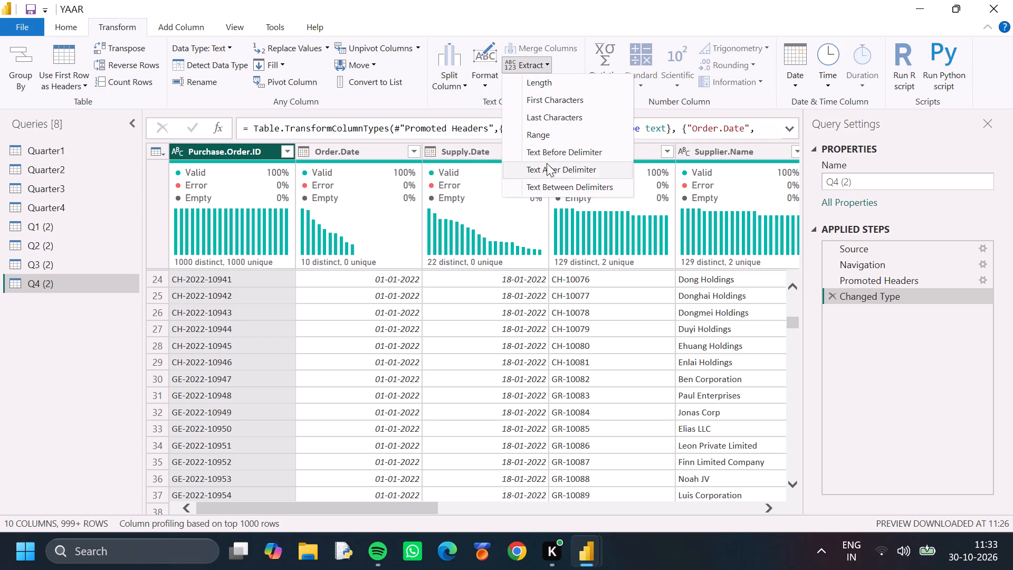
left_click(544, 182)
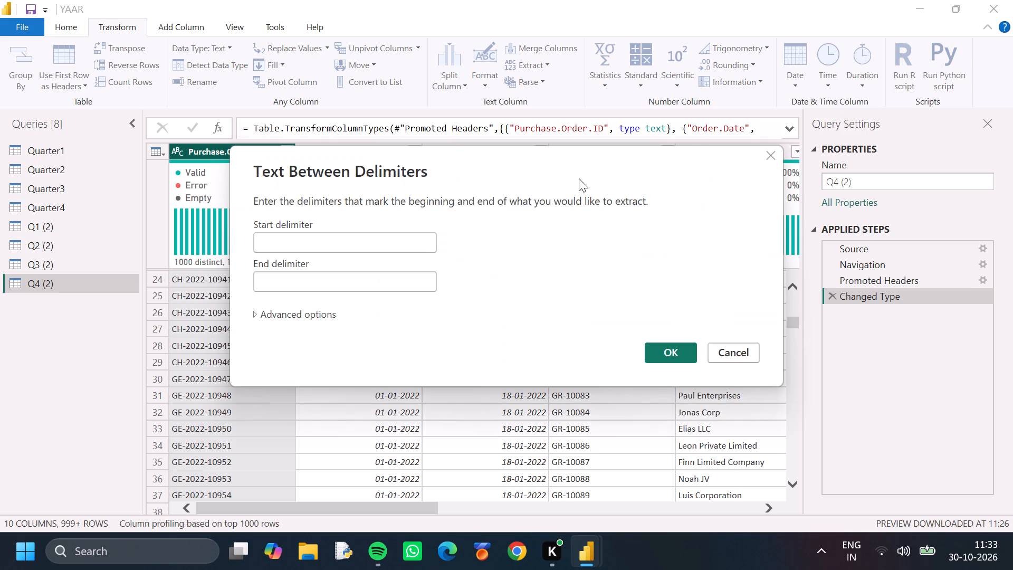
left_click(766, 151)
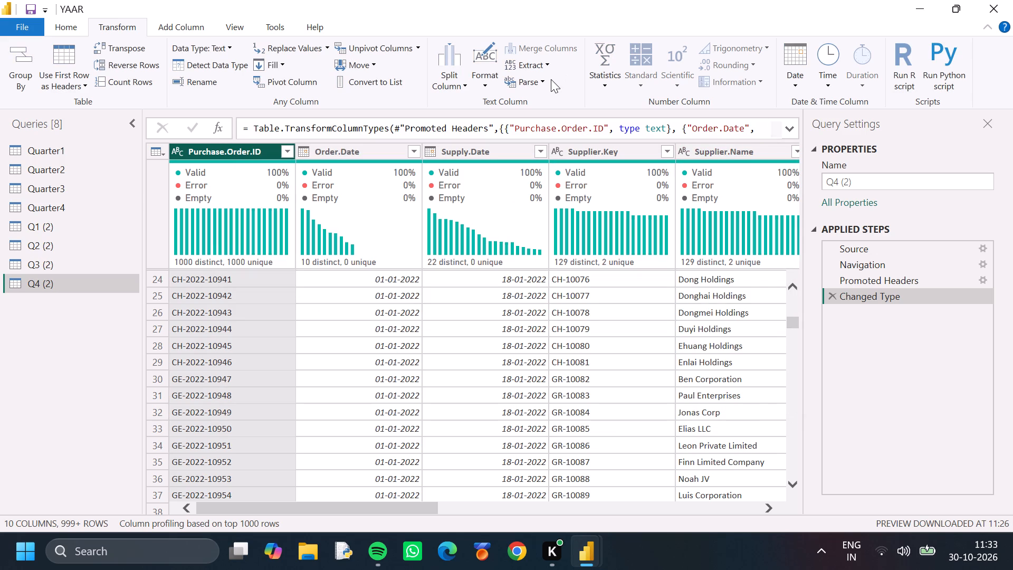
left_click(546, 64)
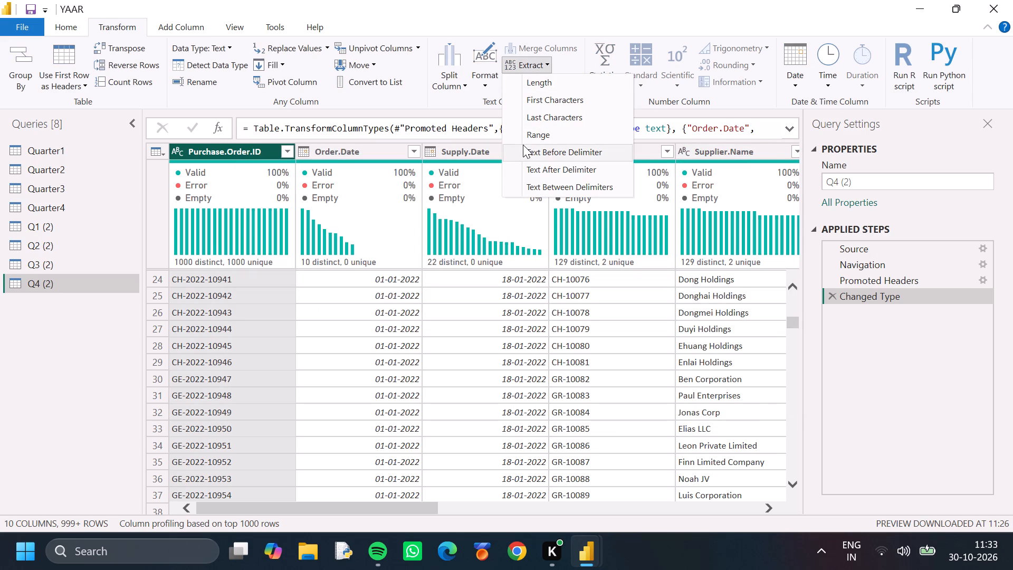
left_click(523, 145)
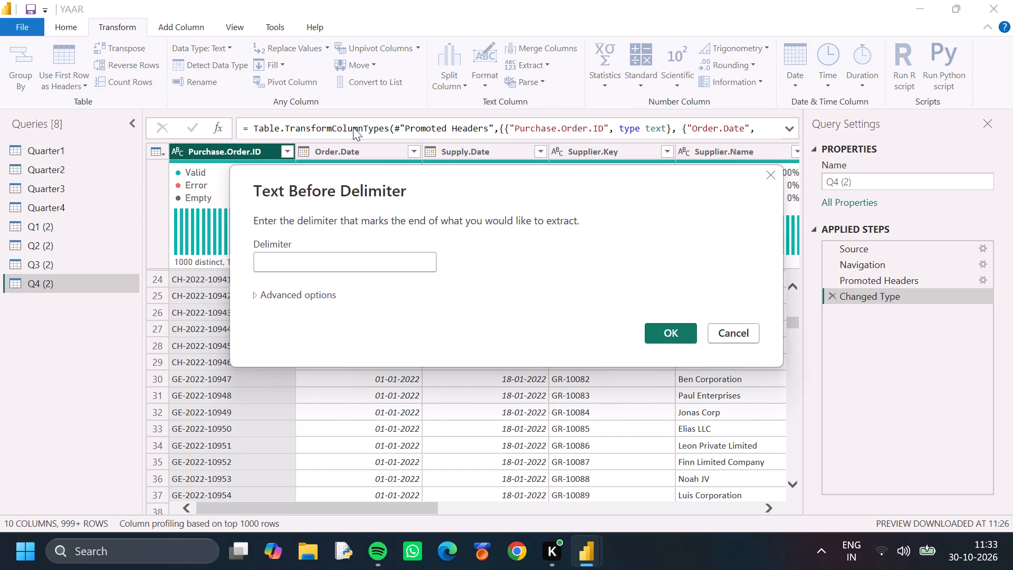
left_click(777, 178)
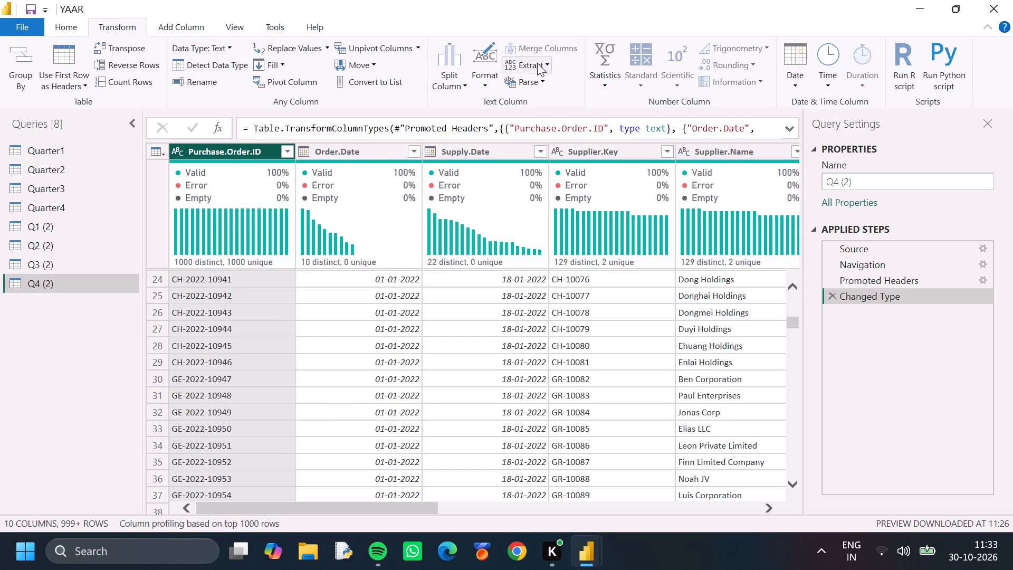
Extract the text after the "-" delimiter from Purchase.Order.ID in Q4 (2), twice in succession, to keep only the final number.
left_click(540, 63)
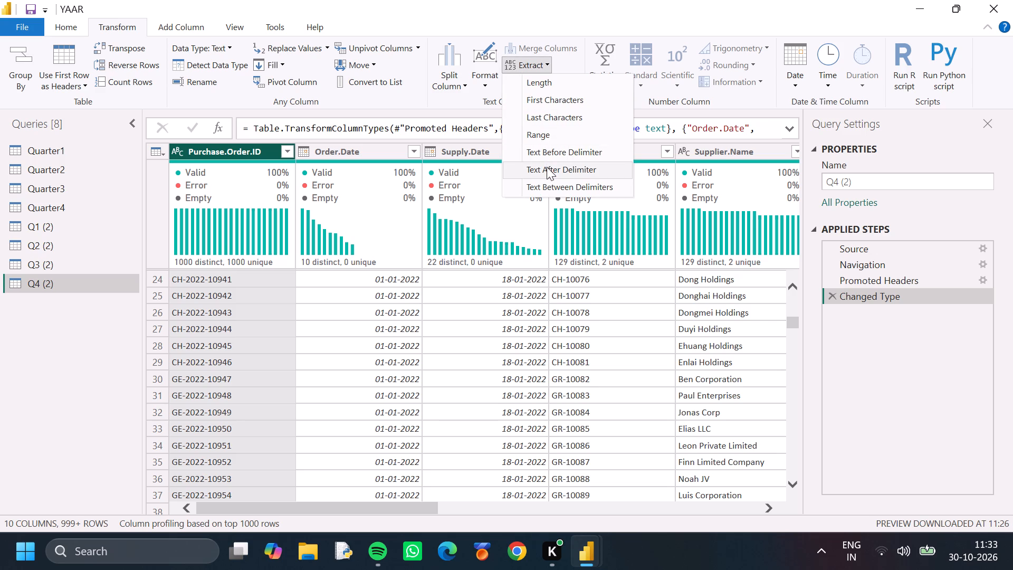
left_click(547, 167)
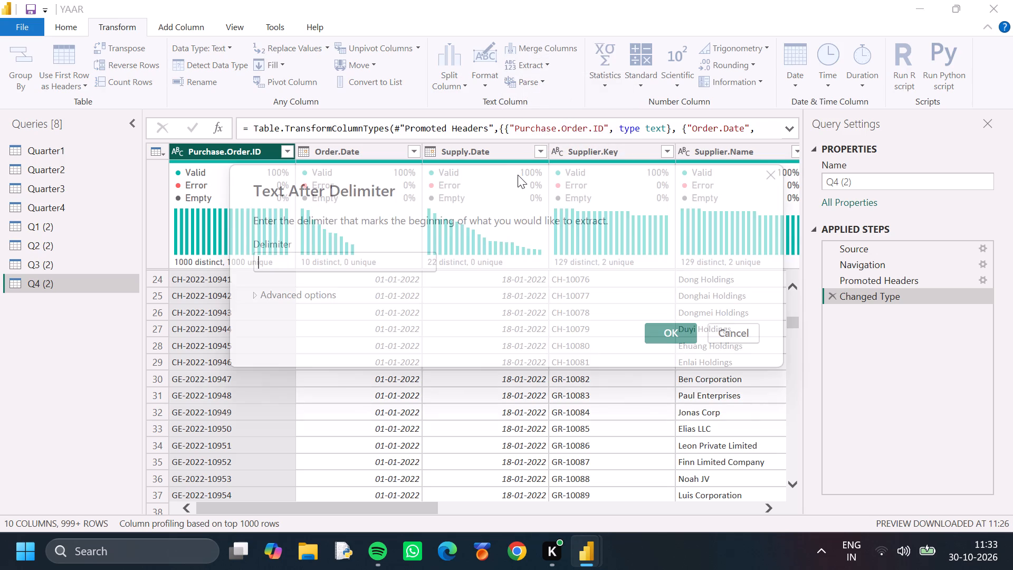
key("minus")
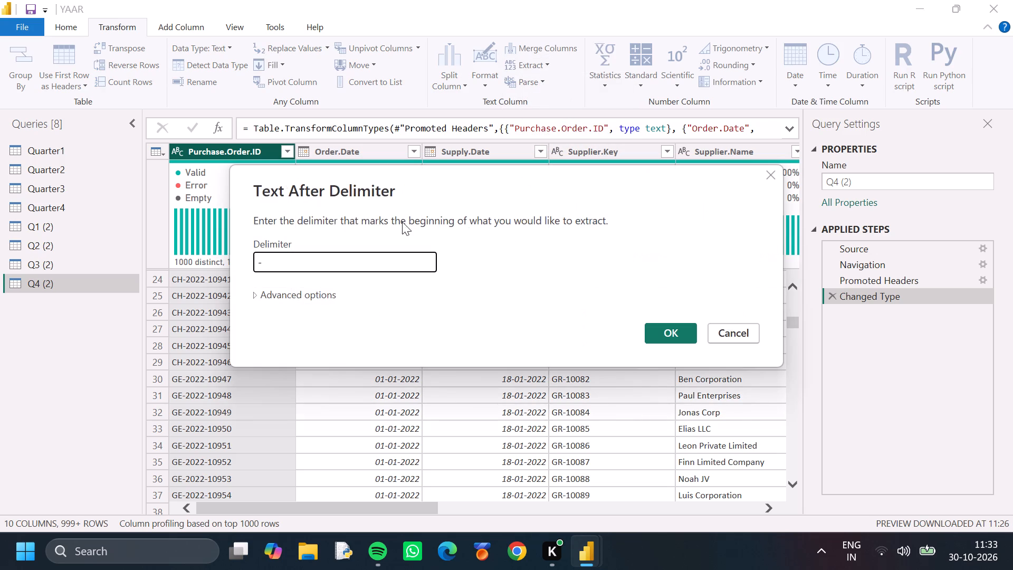
left_click(653, 328)
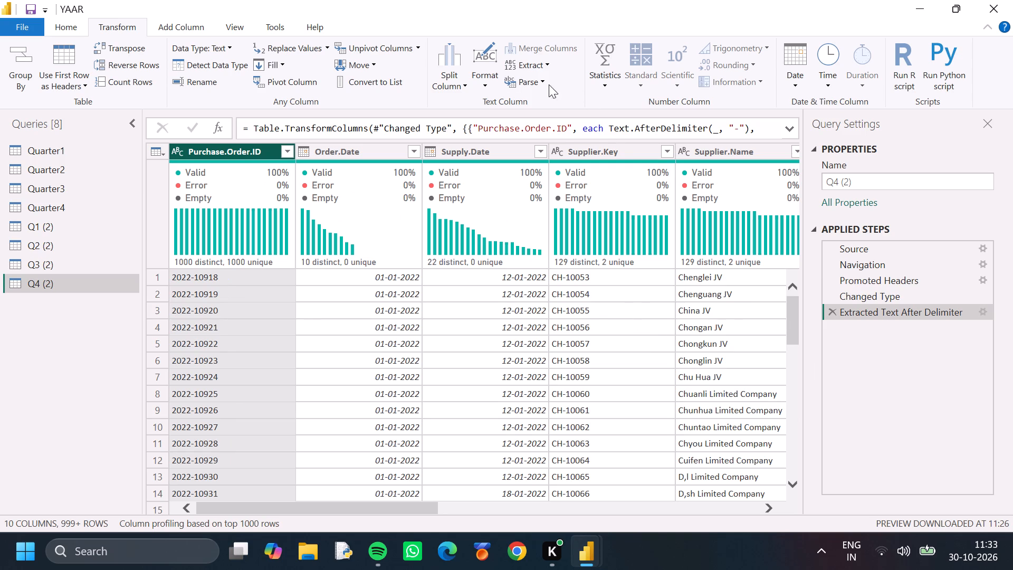
left_click(537, 68)
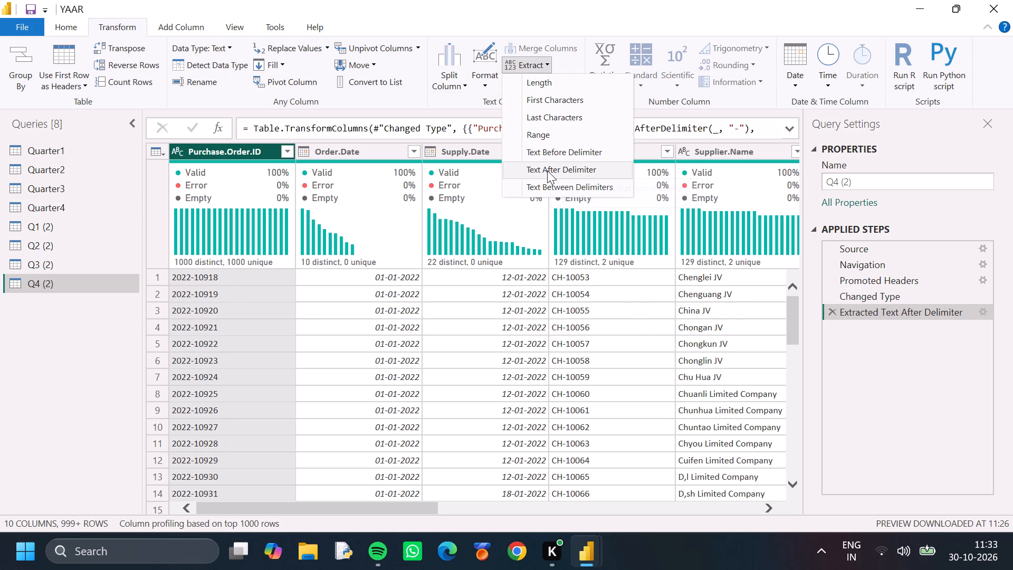
left_click(548, 171)
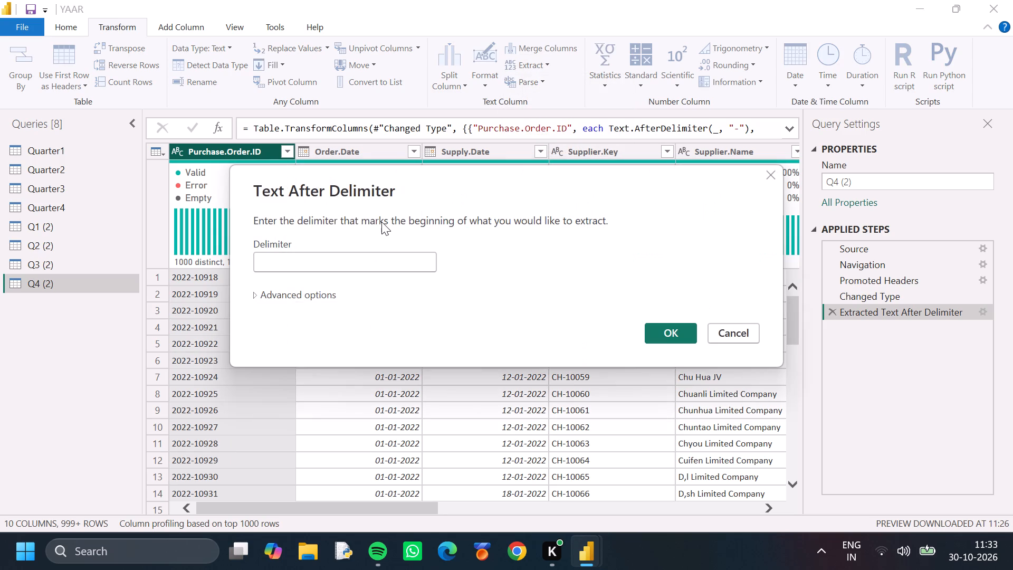
key("minus")
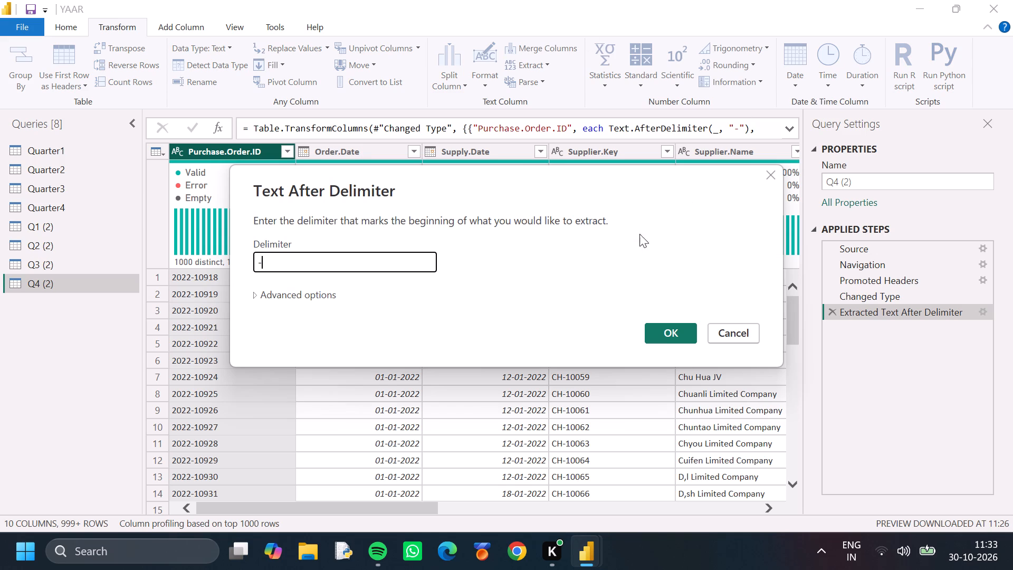
left_click(675, 328)
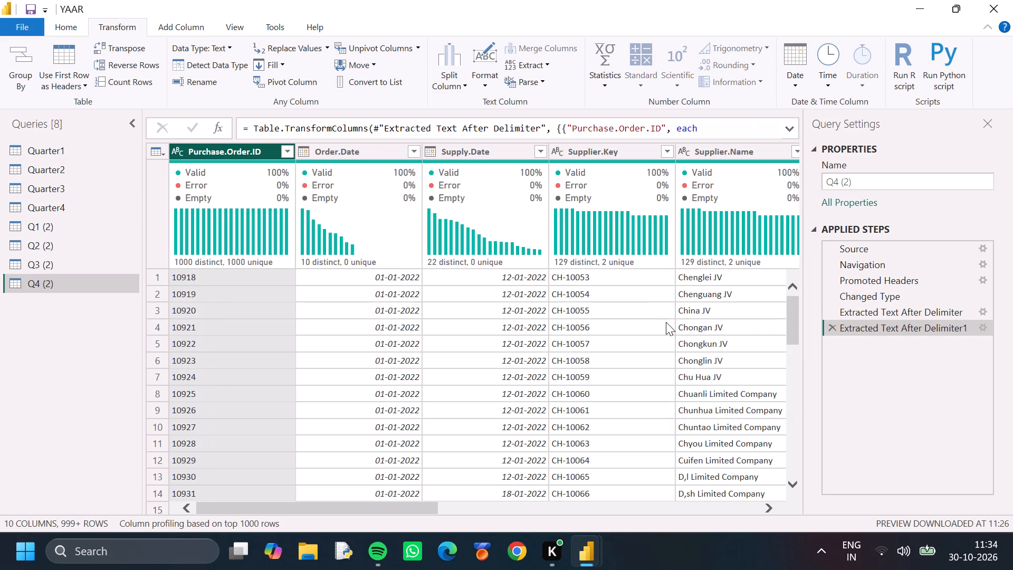
Examine the Q4 (2) rows and the columns across to Quantity, and browse the Q2 (2) and Q3 (2) queries for comparison.
scroll(245, 306, "down", 5)
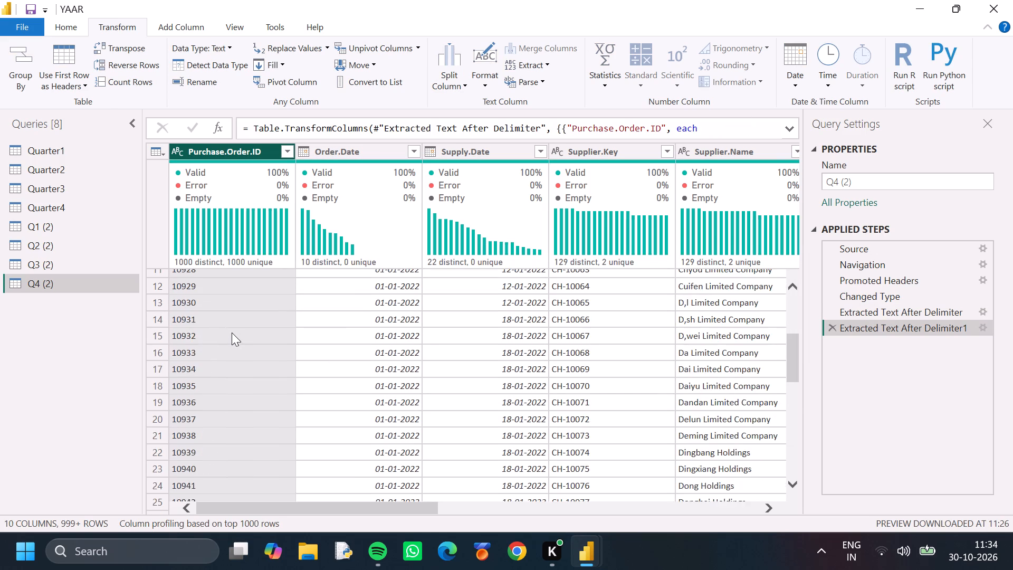
scroll(232, 332, "down", 8)
scroll(232, 329, "up", 1)
scroll(230, 327, "down", 5)
scroll(230, 327, "up", 5)
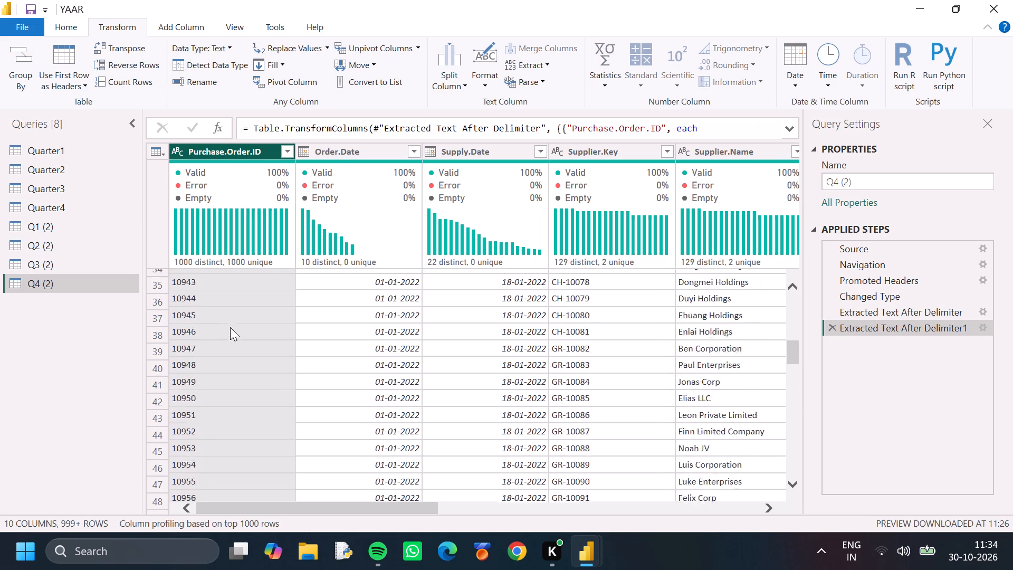
scroll(230, 327, "up", 5)
scroll(231, 322, "down", 1)
scroll(231, 322, "up", 17)
scroll(232, 319, "up", 5)
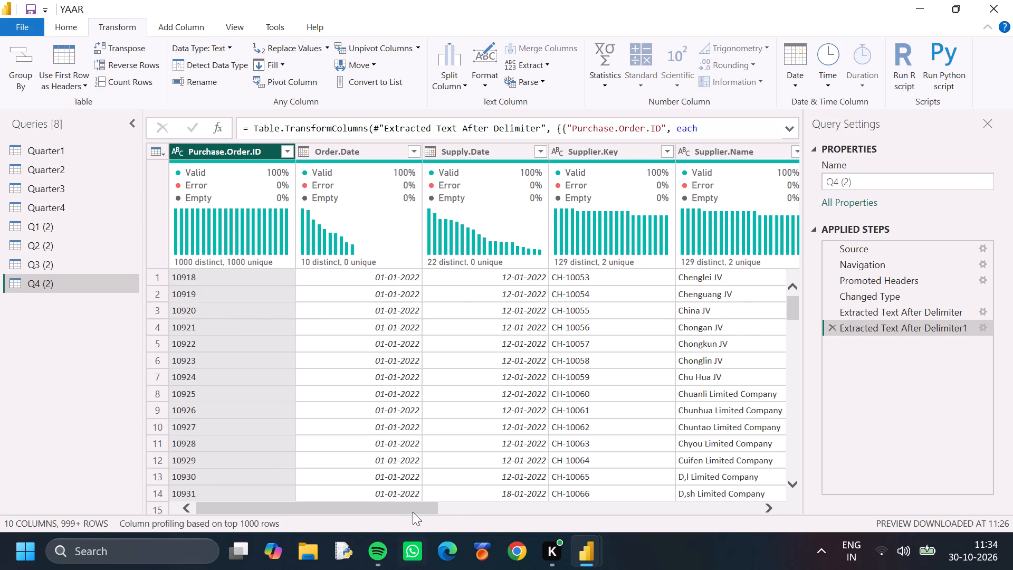
left_click_drag(414, 512, 684, 497)
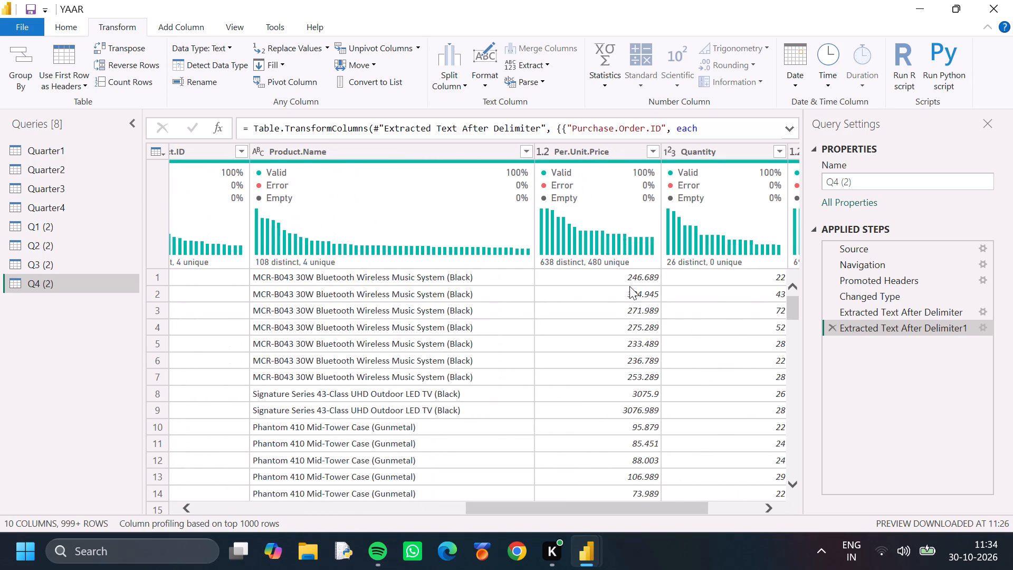
left_click(39, 247)
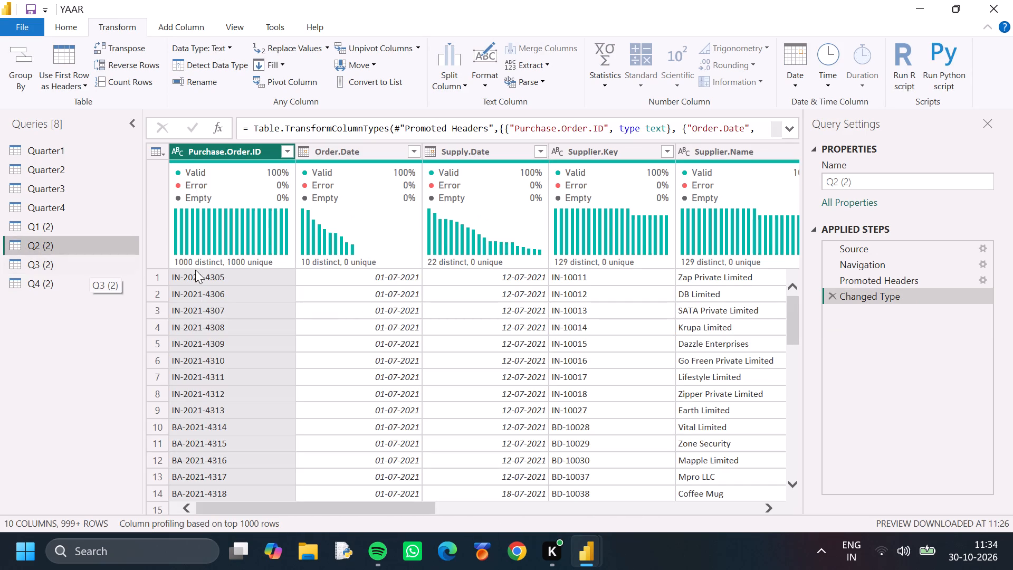
left_click(93, 271)
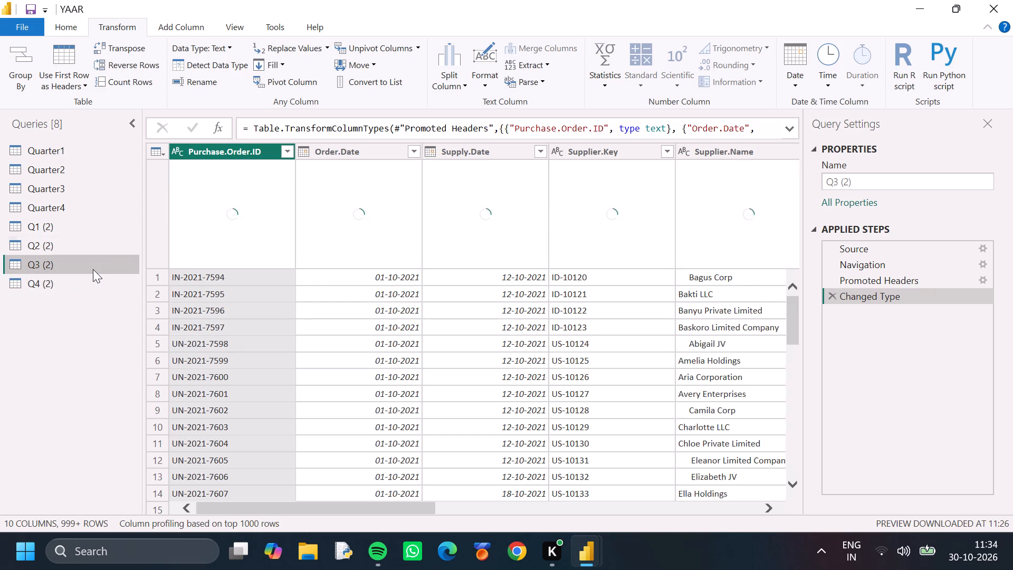
left_click(65, 292)
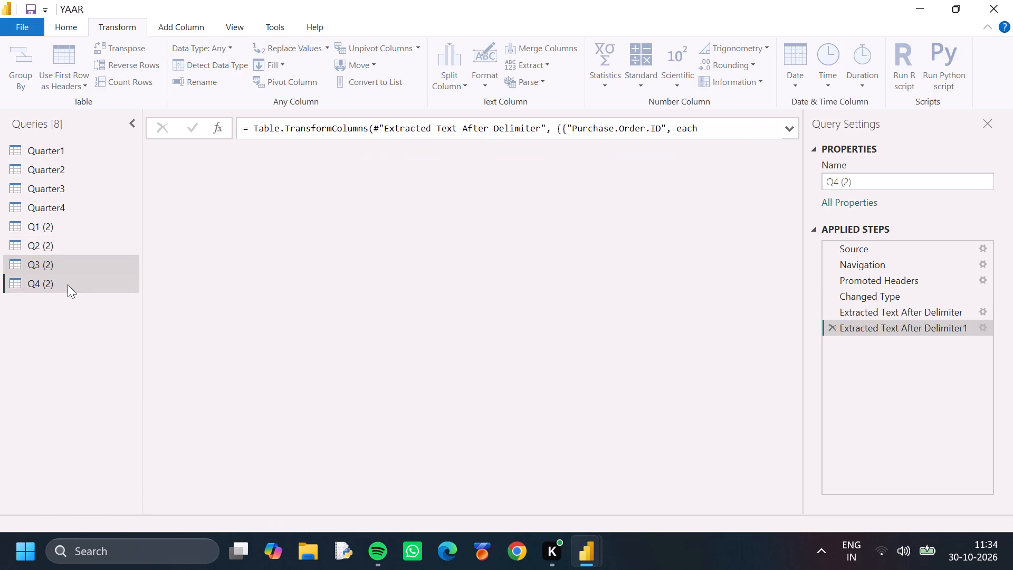
left_click(68, 267)
left_click(70, 250)
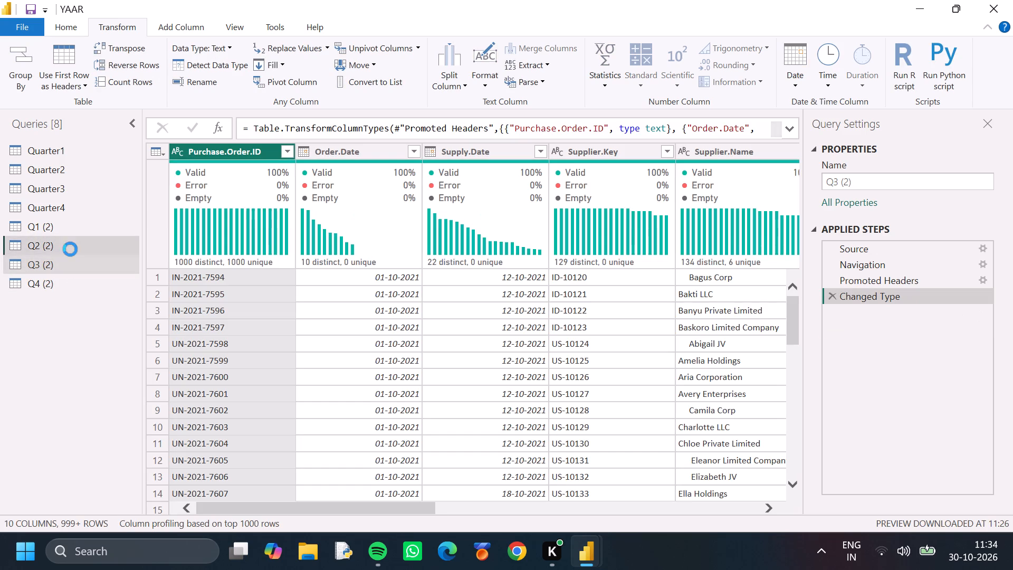
Extract the text after the delimiter "- -" from the Purchase.Order.ID column of the Q1 (2) query.
left_click(71, 229)
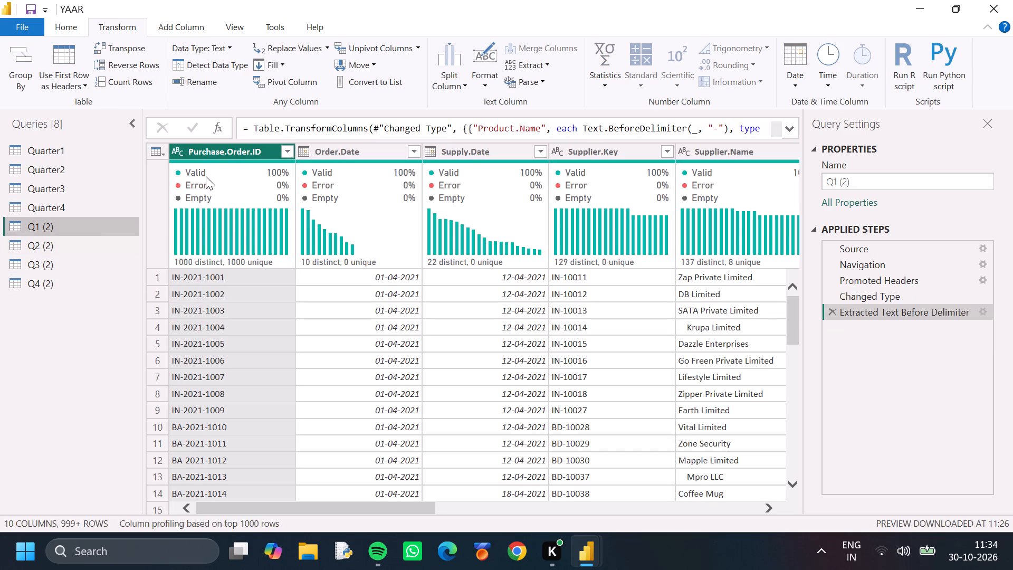
left_click(228, 150)
left_click(540, 64)
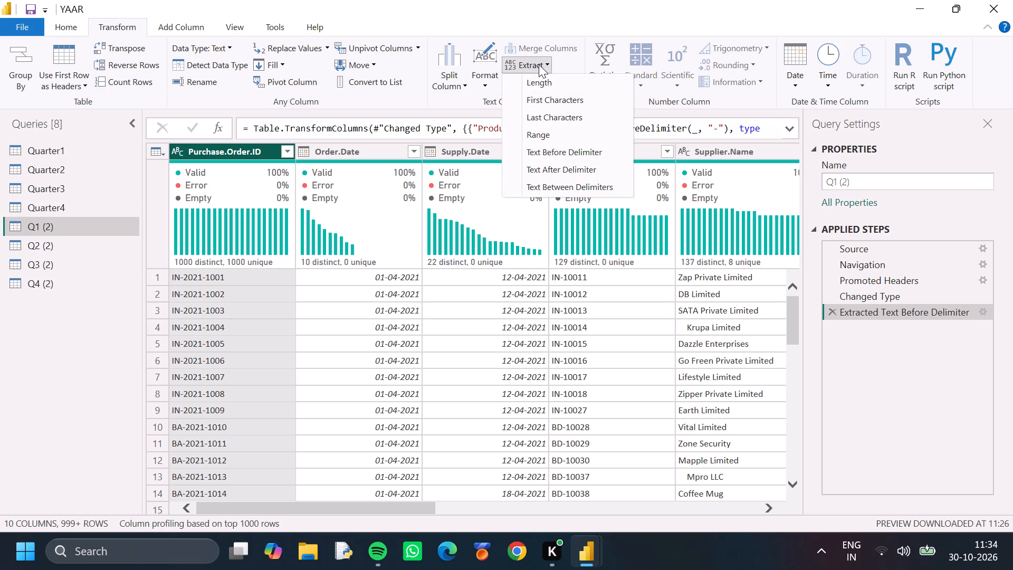
left_click(539, 163)
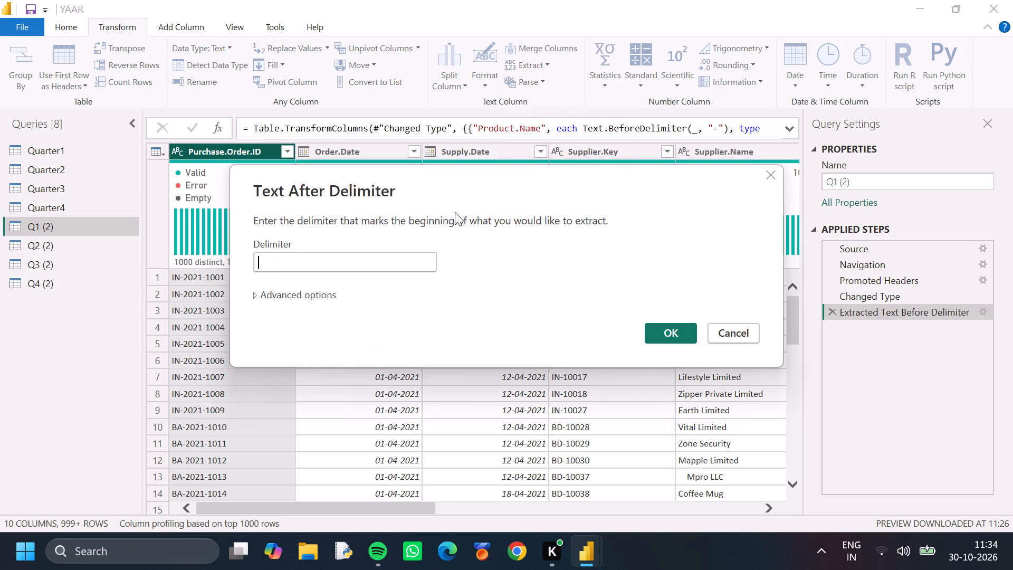
key("minus")
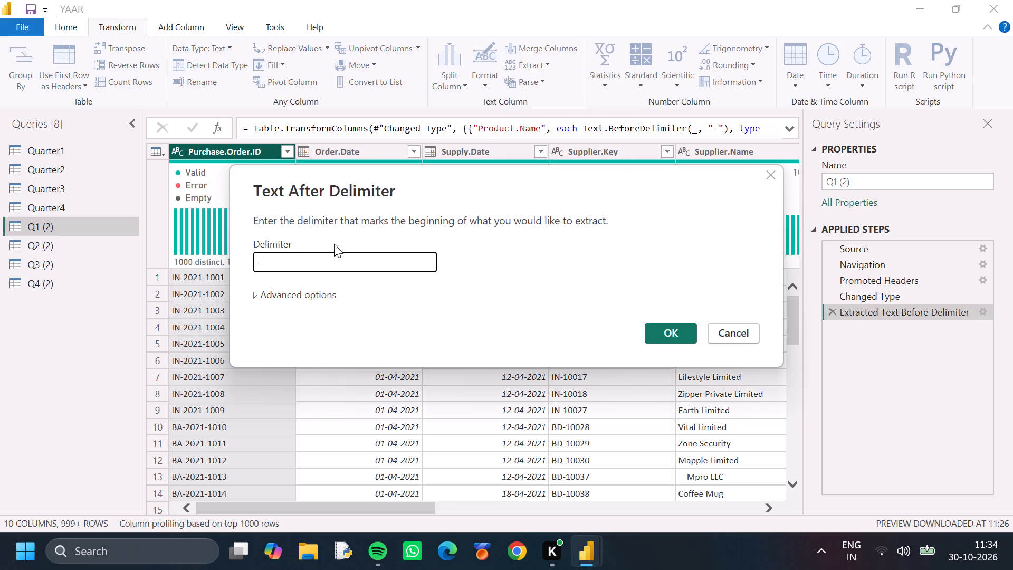
key("space")
type("-")
left_click(676, 328)
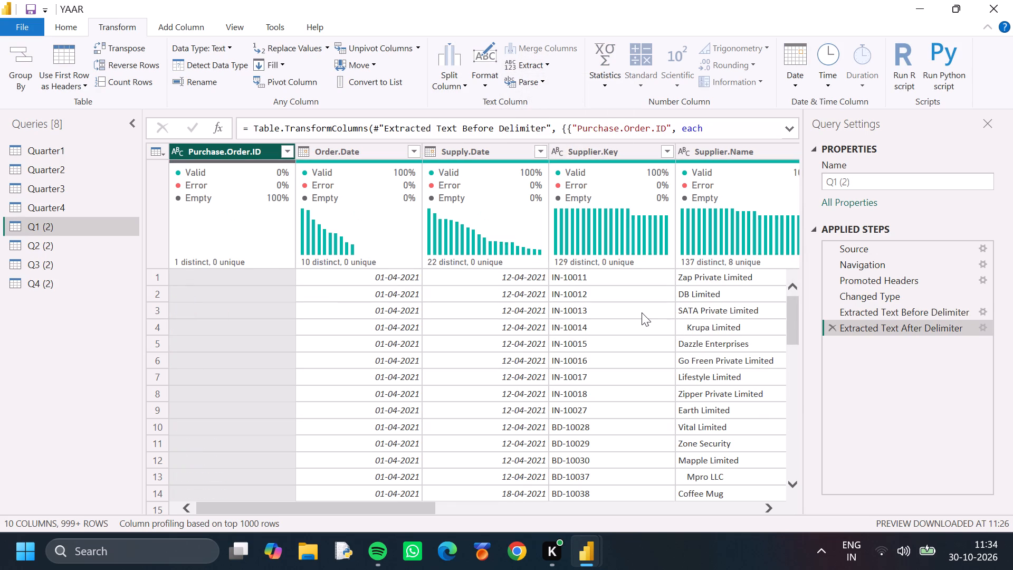
Remove the Extracted Text After Delimiter step from the Q1 (2) query.
key("ctrl+z")
left_click(830, 328)
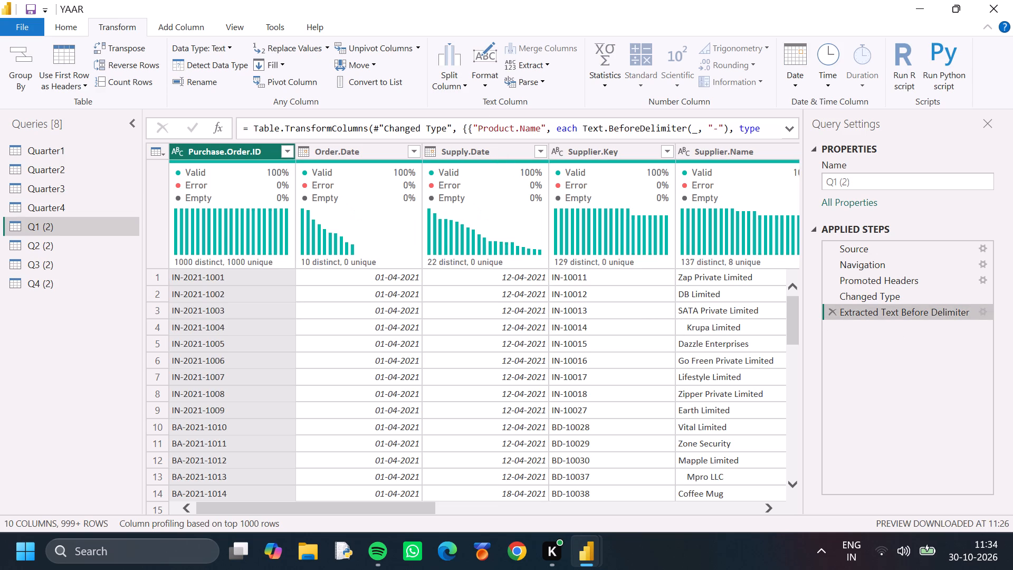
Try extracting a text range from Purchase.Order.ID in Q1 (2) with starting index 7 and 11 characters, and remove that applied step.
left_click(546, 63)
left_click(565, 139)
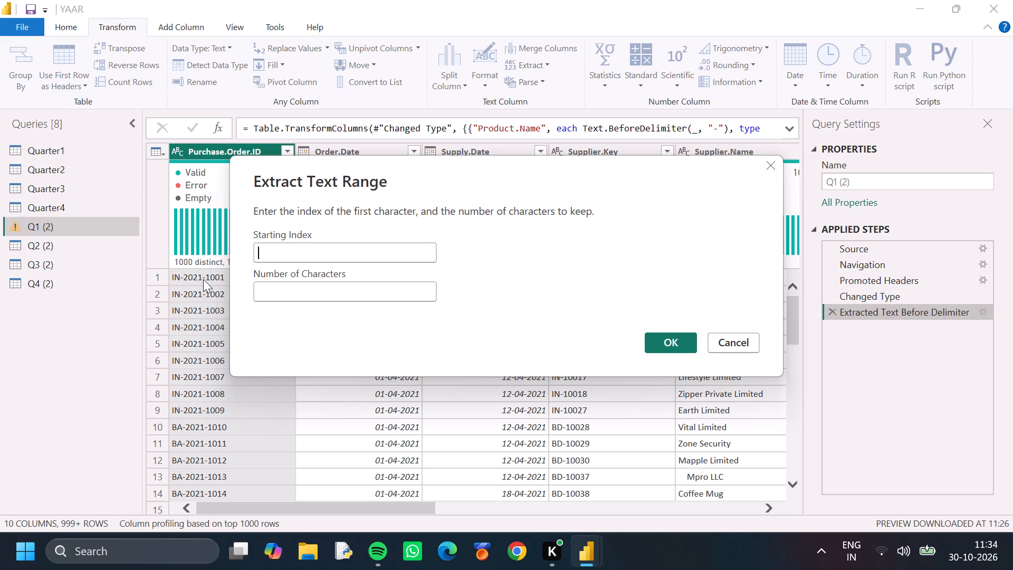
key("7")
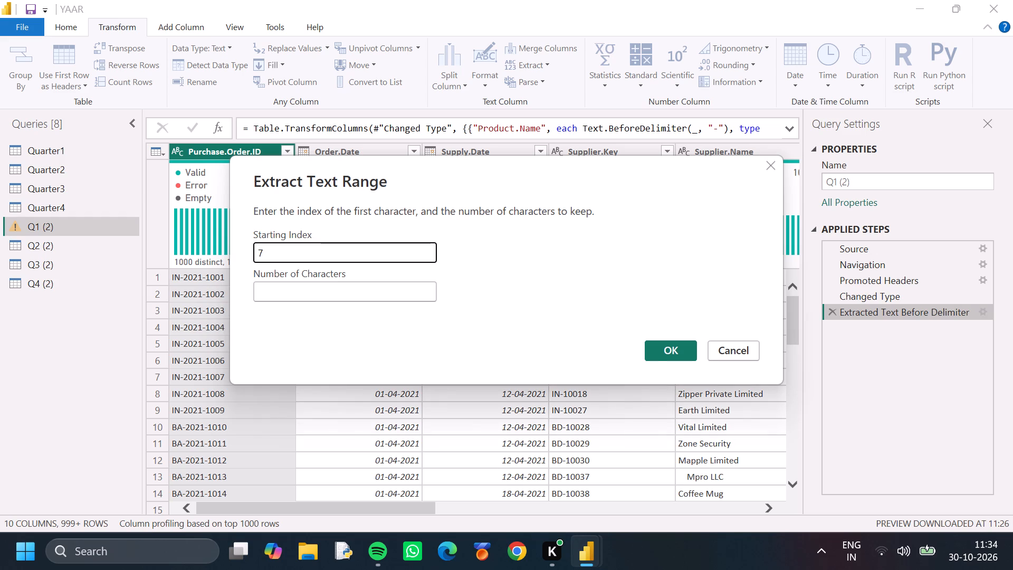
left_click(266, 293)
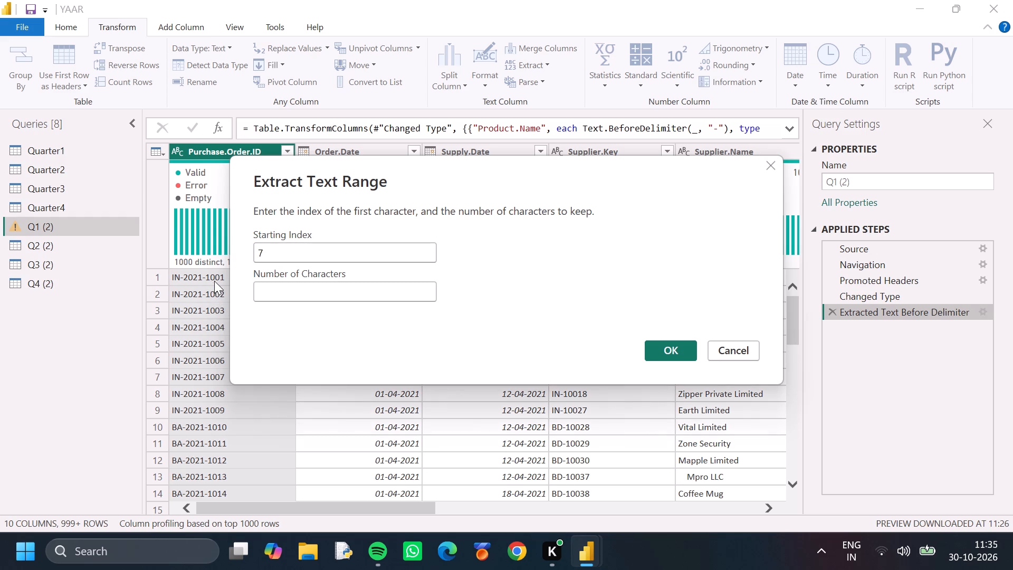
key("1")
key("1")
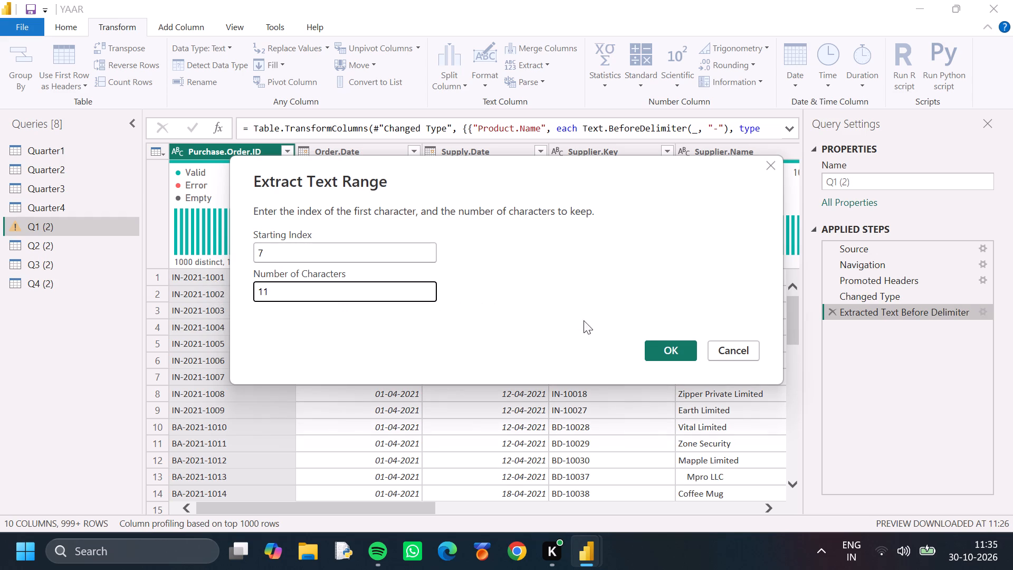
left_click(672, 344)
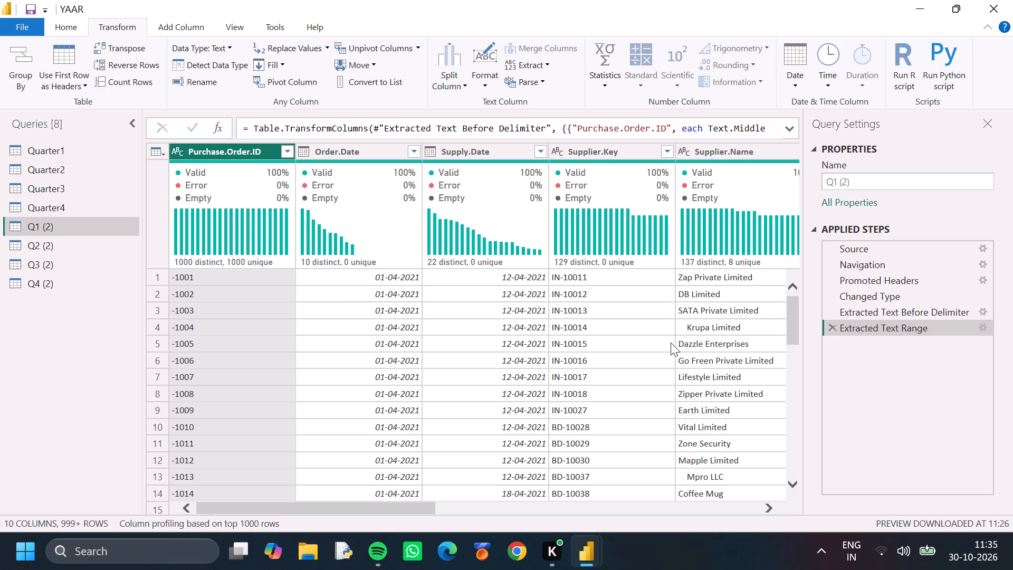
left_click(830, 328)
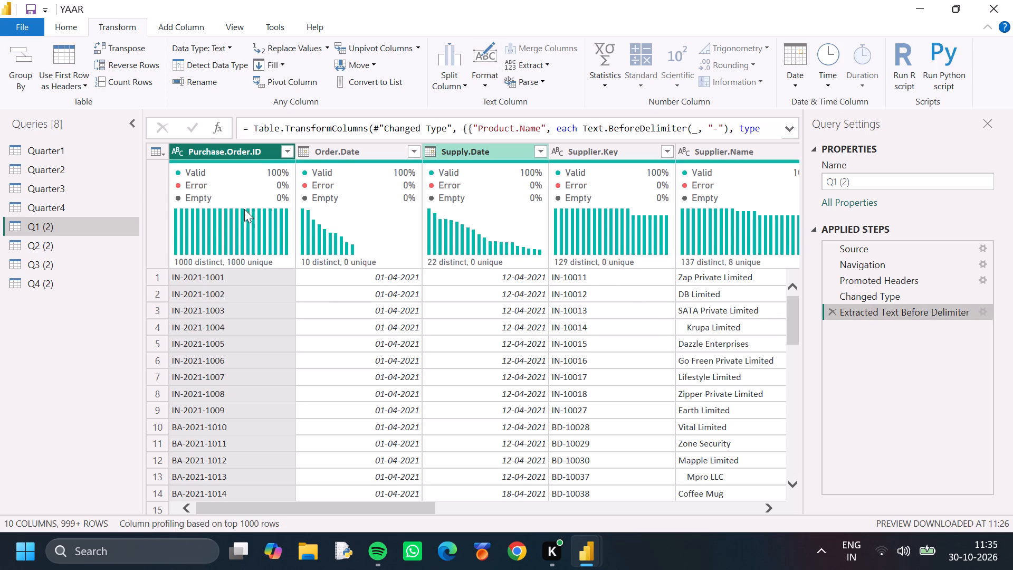
Extract a text range from Purchase.Order.ID in Q1 (2) with starting index 8 and 11 characters.
left_click(262, 152)
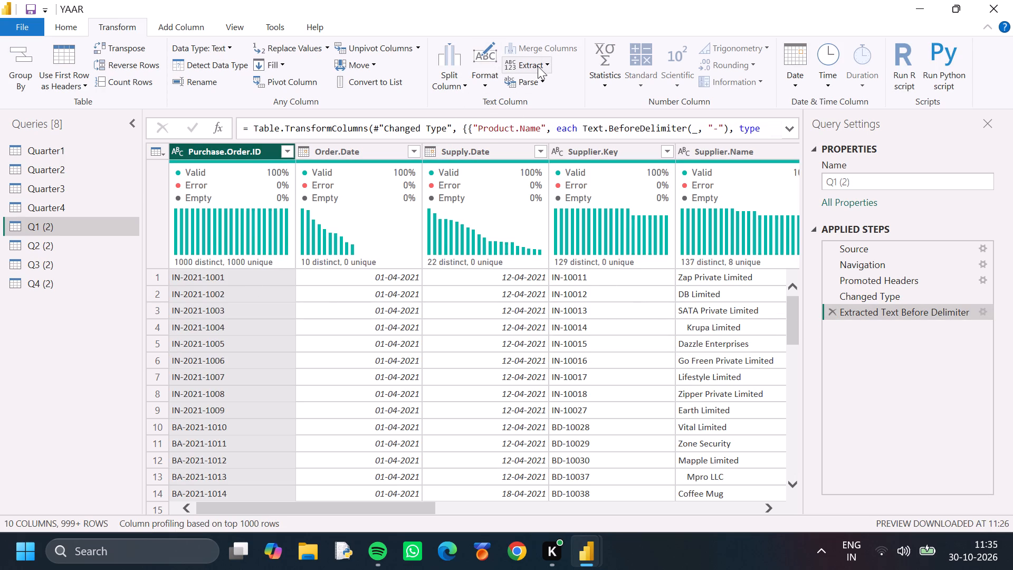
left_click(542, 66)
left_click(553, 135)
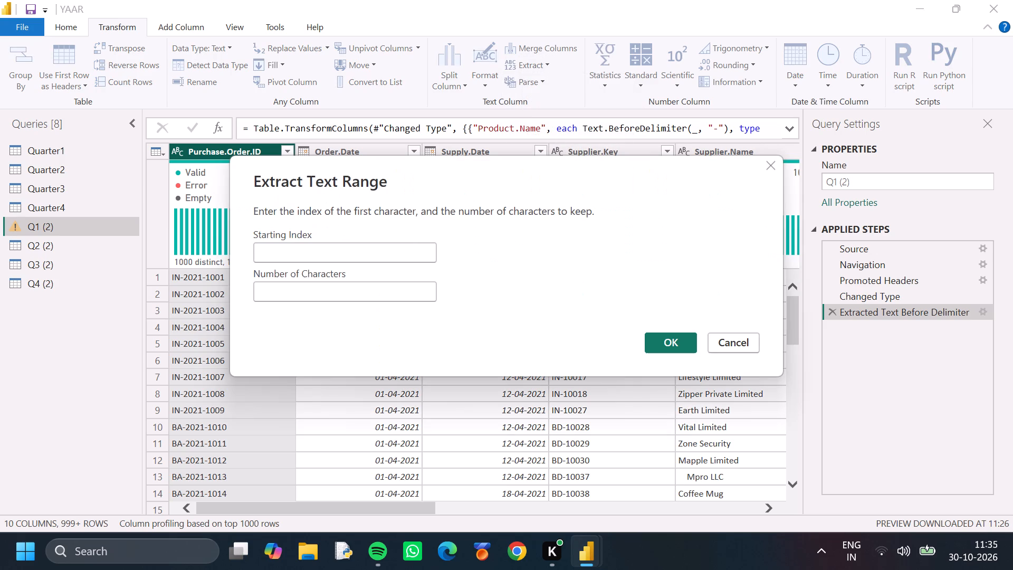
key("8")
left_click(313, 287)
key("1")
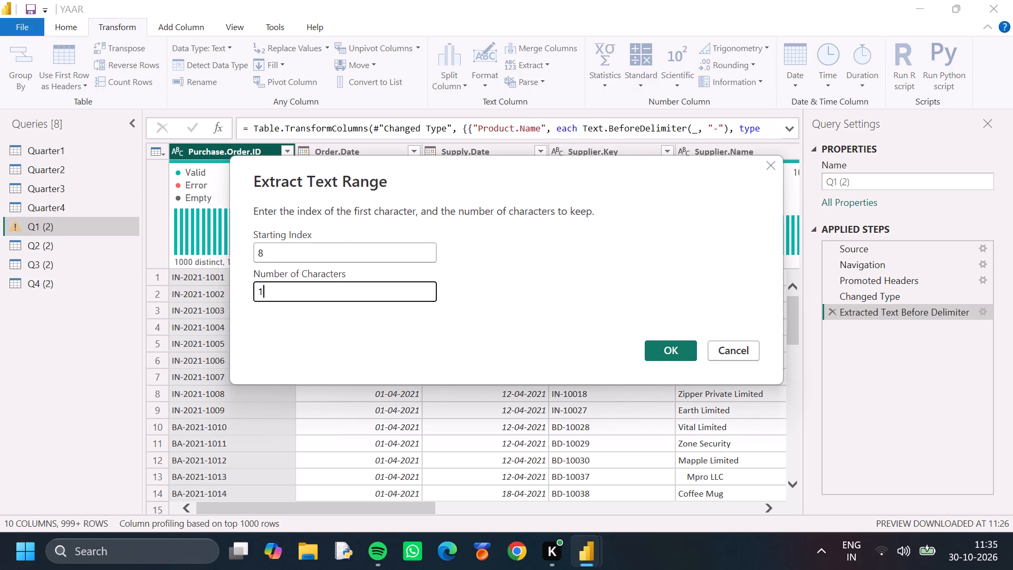
key("1")
left_click(655, 348)
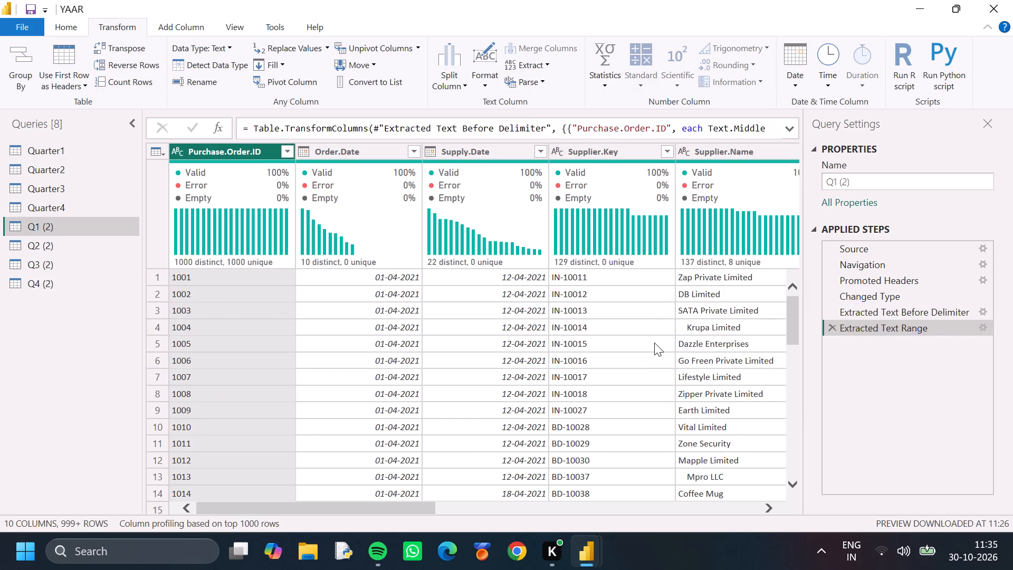
Extract a text range from Purchase.Order.ID in the Q2 (2) query with starting index 8 and 11 characters.
left_click(83, 255)
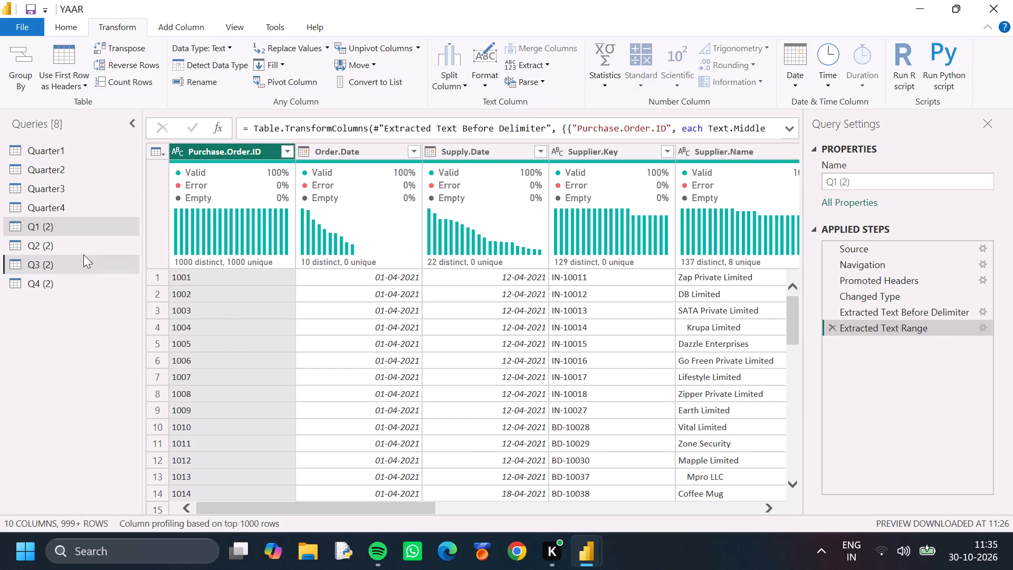
left_click(87, 244)
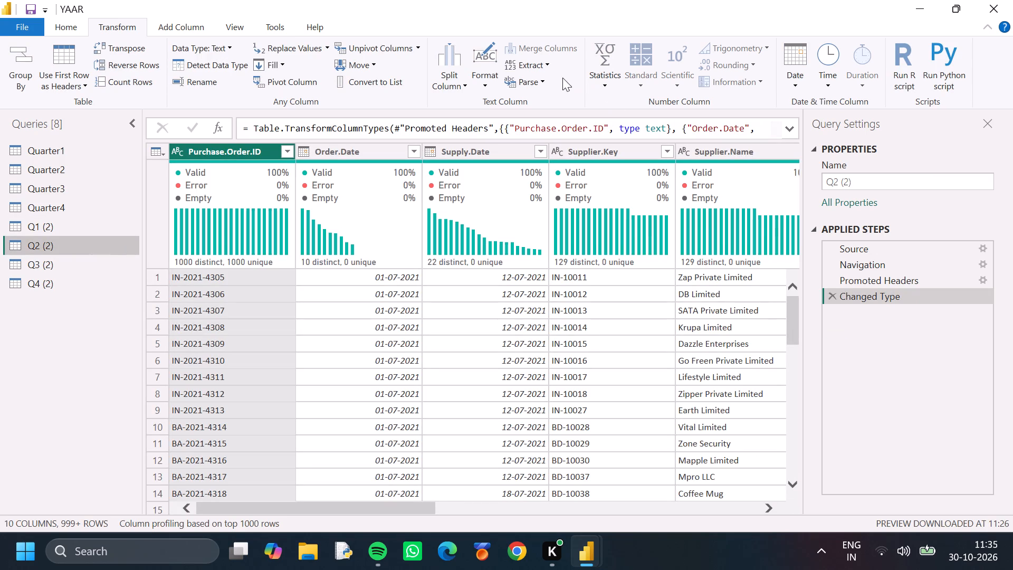
left_click(550, 61)
left_click(546, 135)
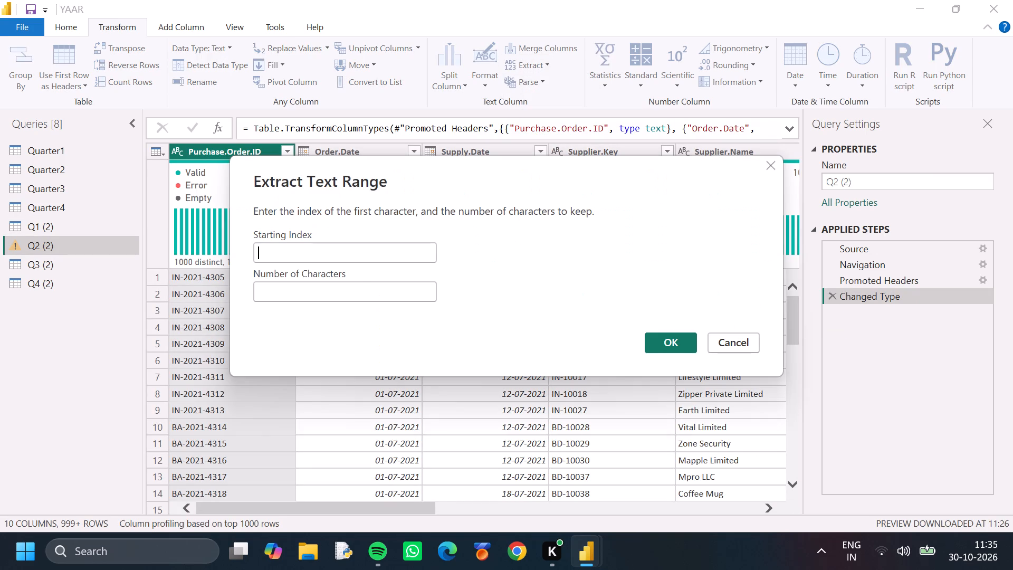
key("8")
left_click(360, 287)
key("1")
key("1")
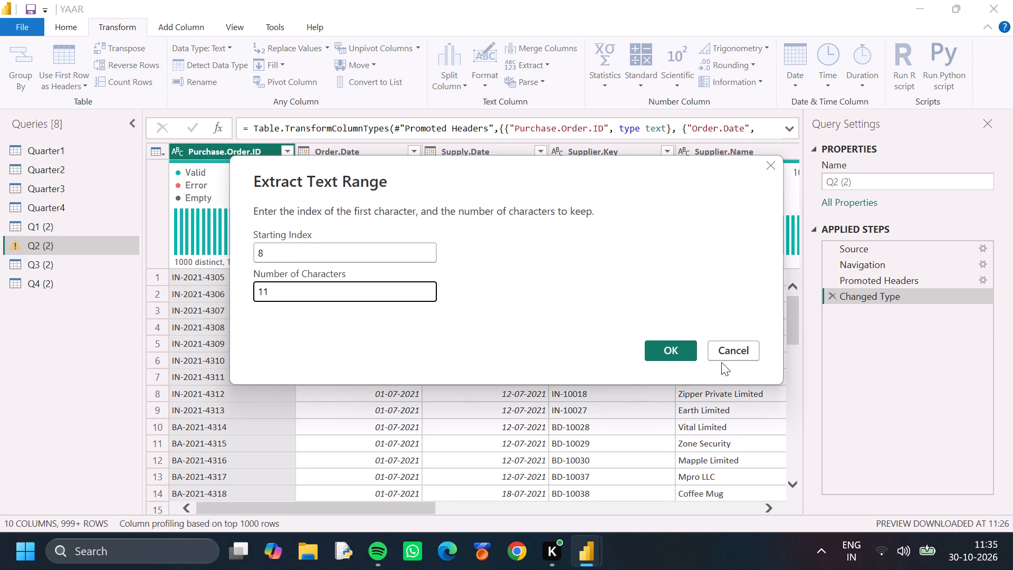
left_click(677, 352)
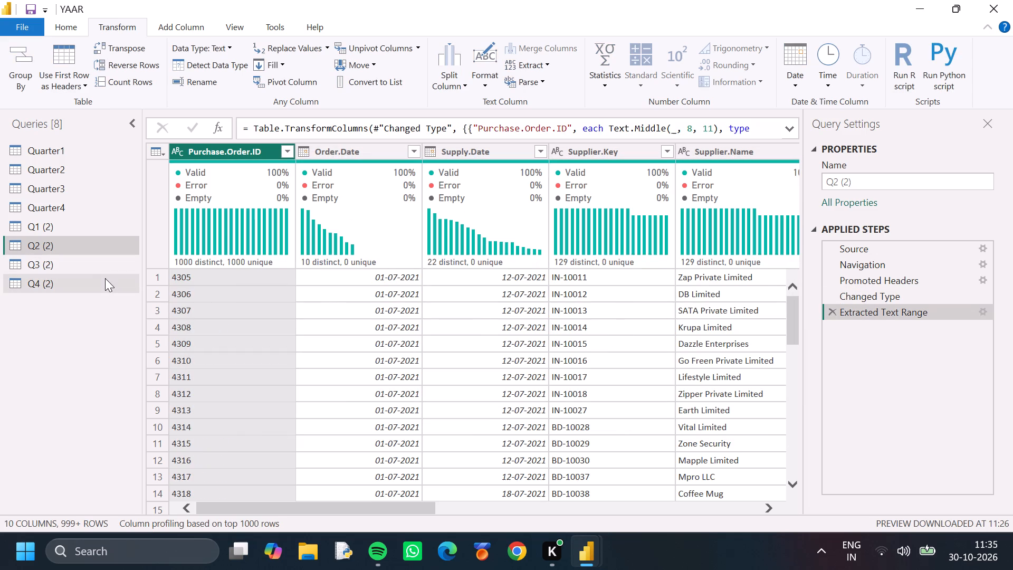
Extract a text range from Purchase.Order.ID in the Q3 (2) query with starting index 8 and 11 characters.
left_click(108, 271)
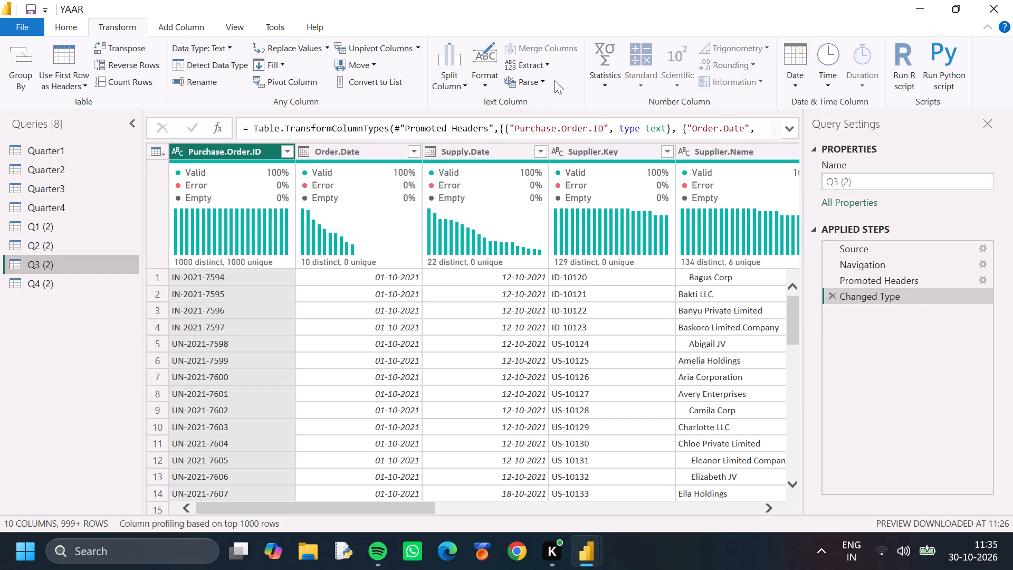
left_click(548, 66)
left_click(546, 137)
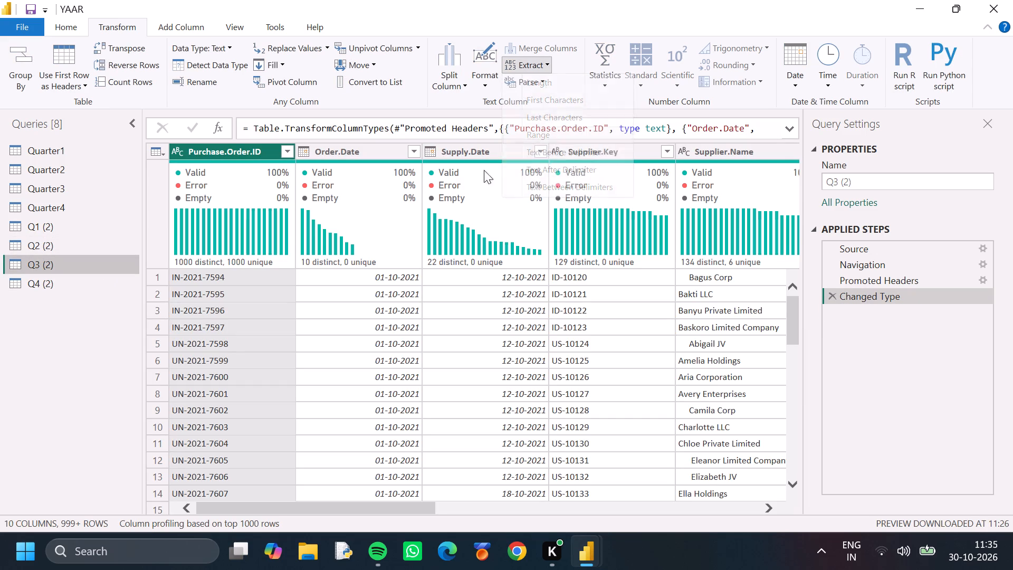
key("8")
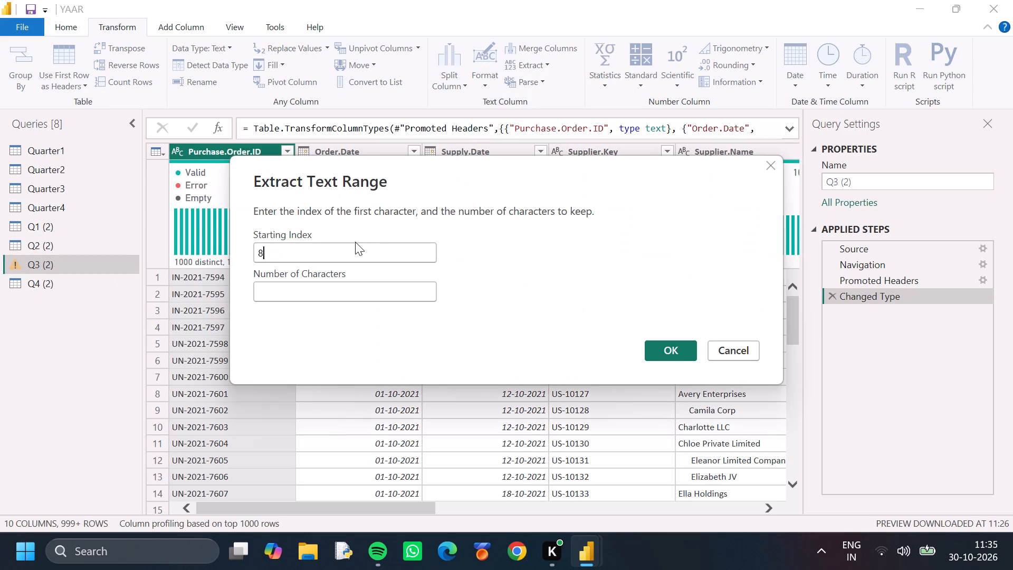
left_click(347, 280)
left_click(346, 288)
key("1")
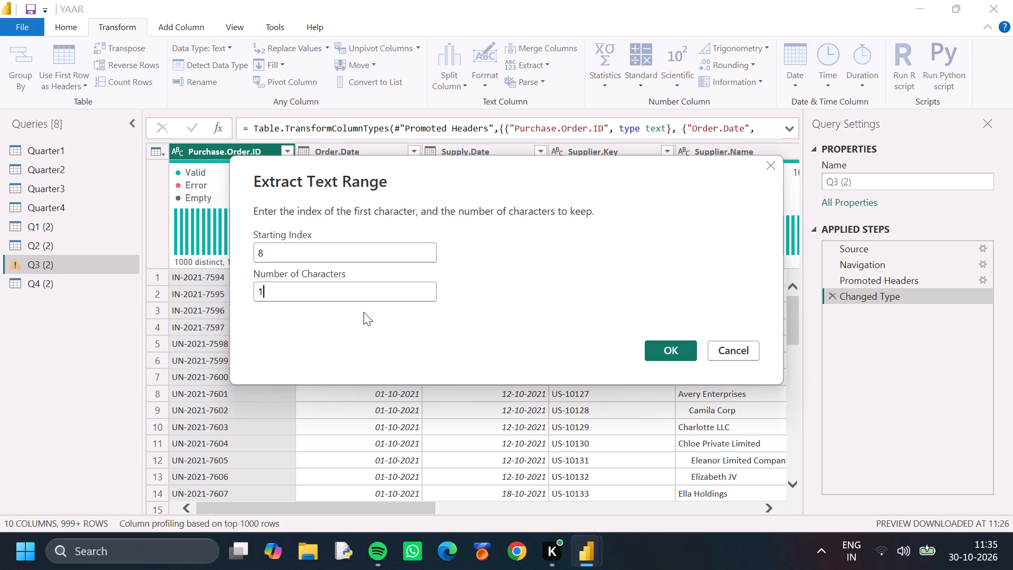
key("1")
left_click(678, 353)
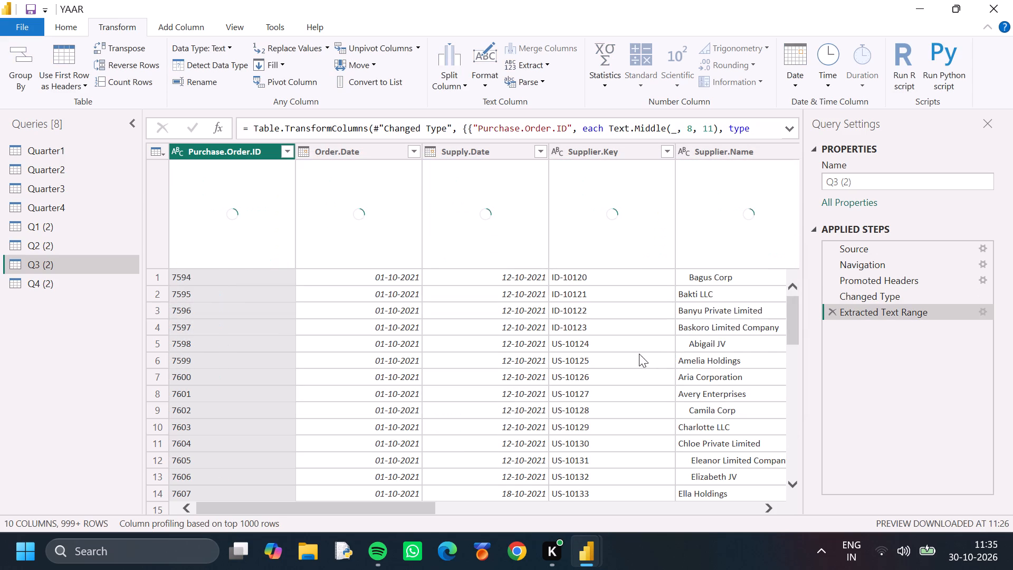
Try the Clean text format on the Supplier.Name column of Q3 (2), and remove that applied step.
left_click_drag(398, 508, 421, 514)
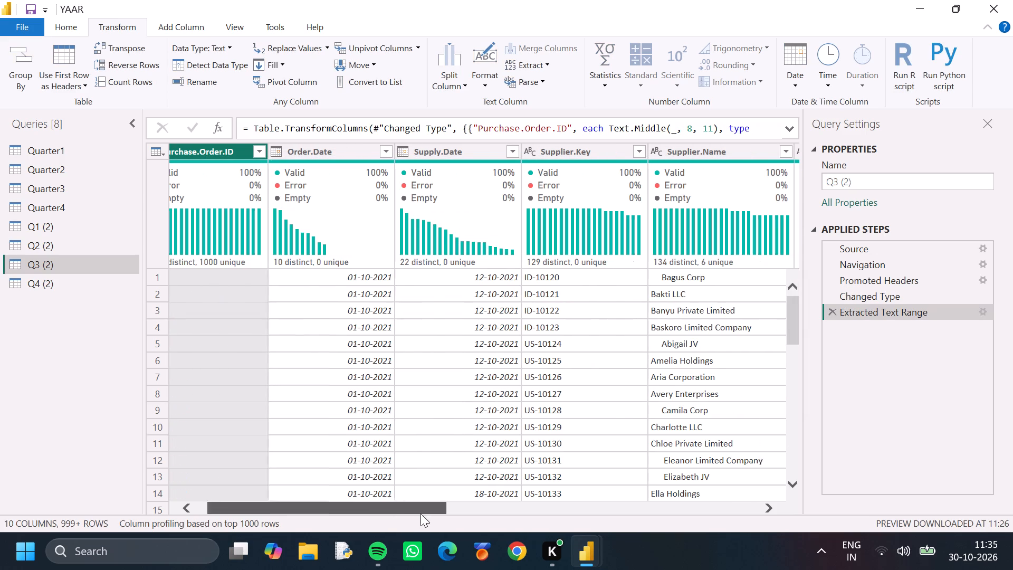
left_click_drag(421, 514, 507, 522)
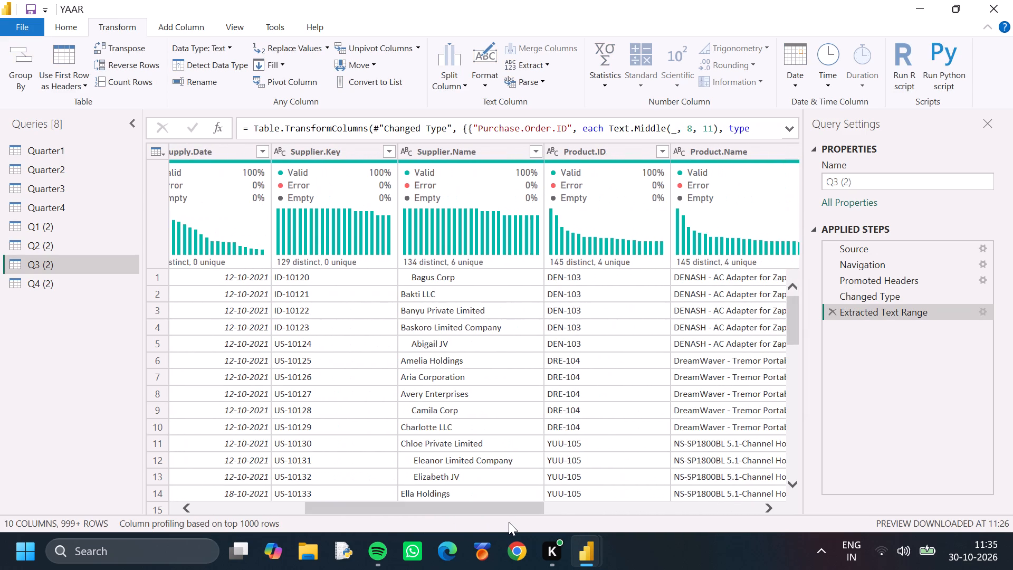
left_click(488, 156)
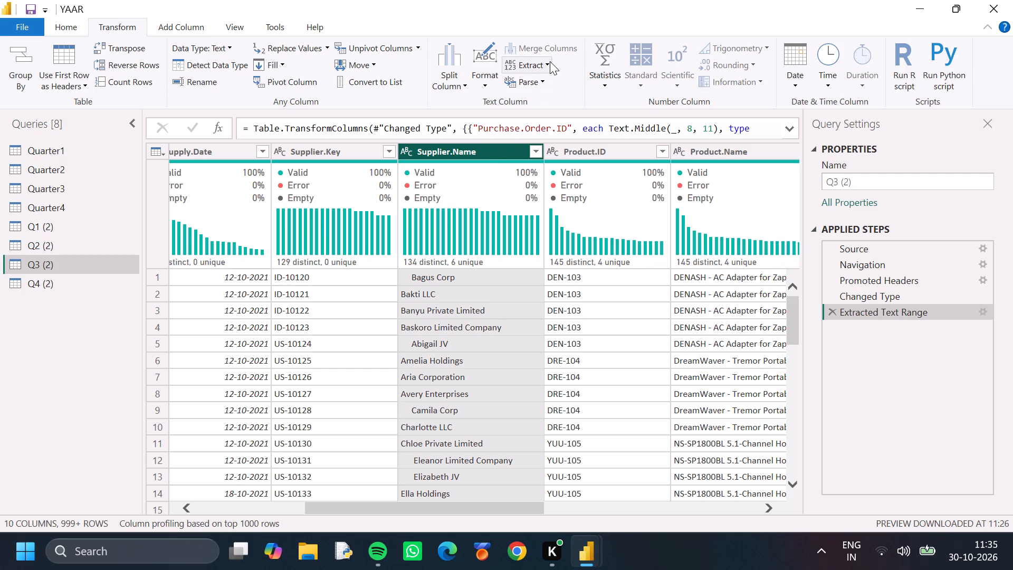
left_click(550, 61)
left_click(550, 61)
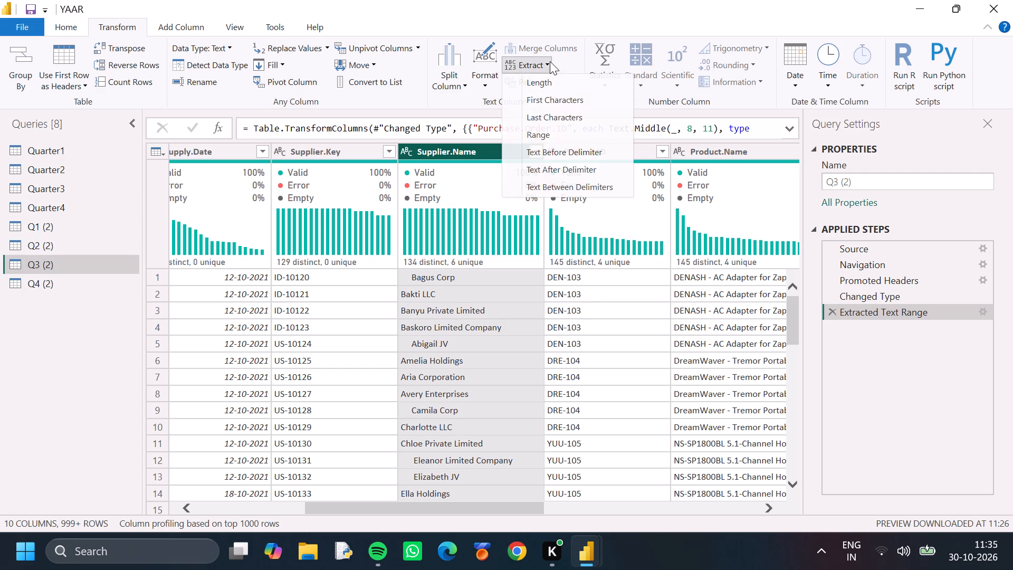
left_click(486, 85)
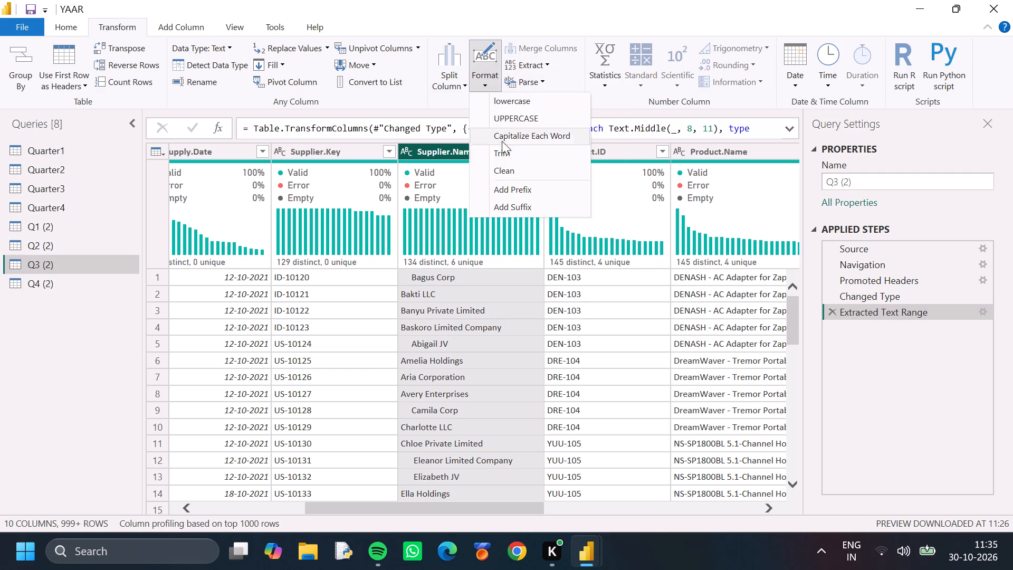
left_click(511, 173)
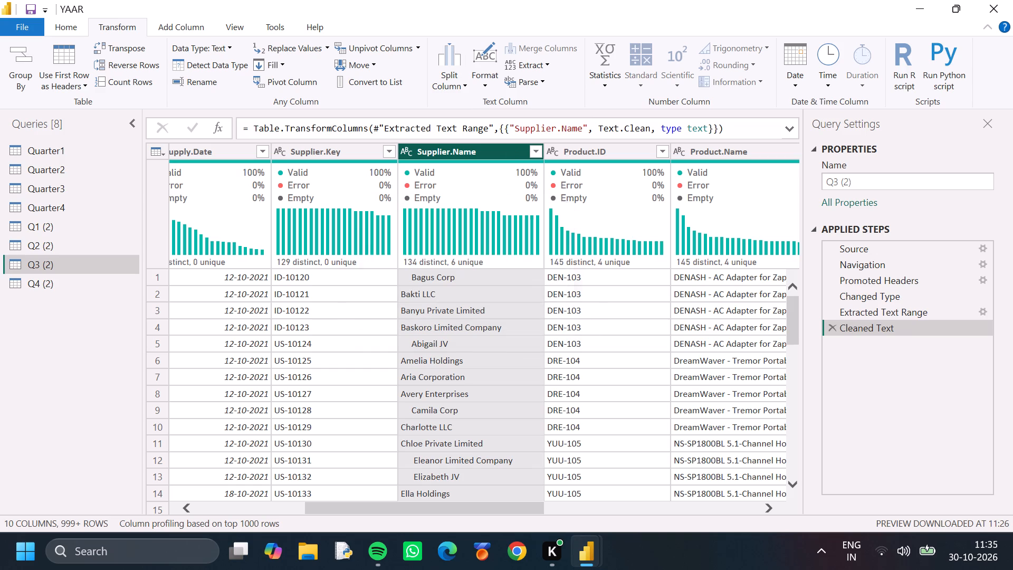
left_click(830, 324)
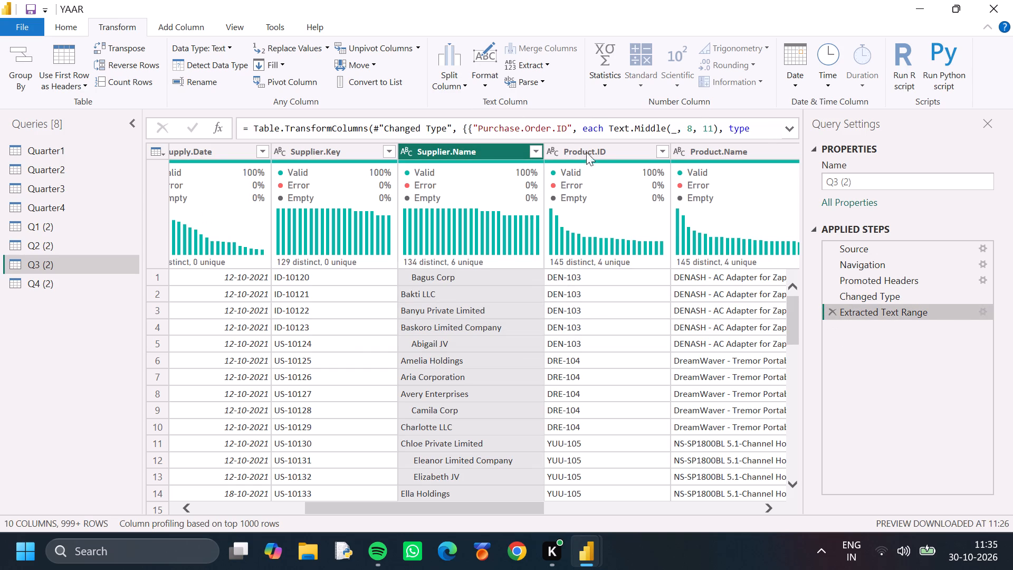
Trim the text in the Supplier.Name column of Q3 (2) and check the supplier names down the rows.
left_click(493, 85)
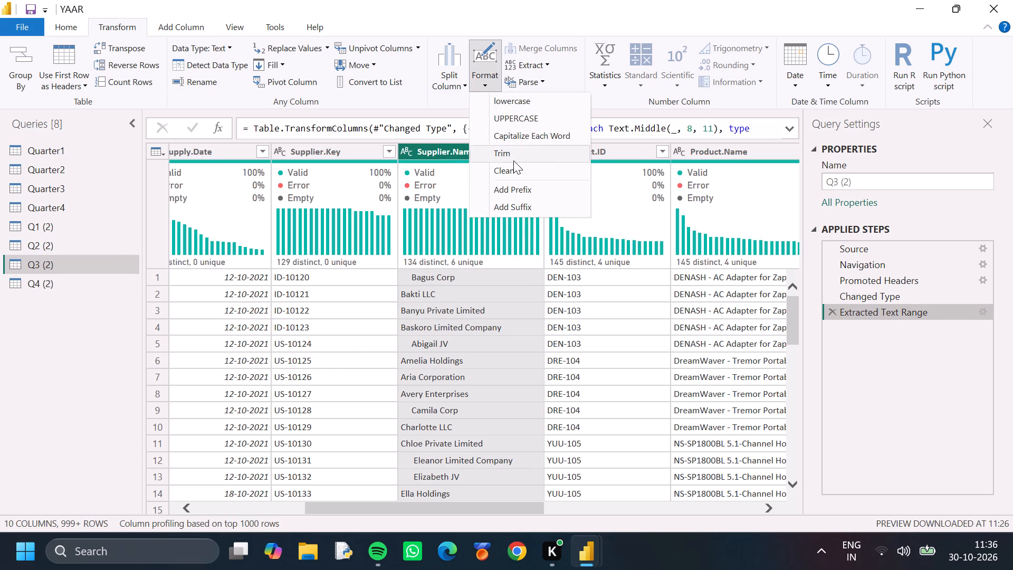
left_click(513, 160)
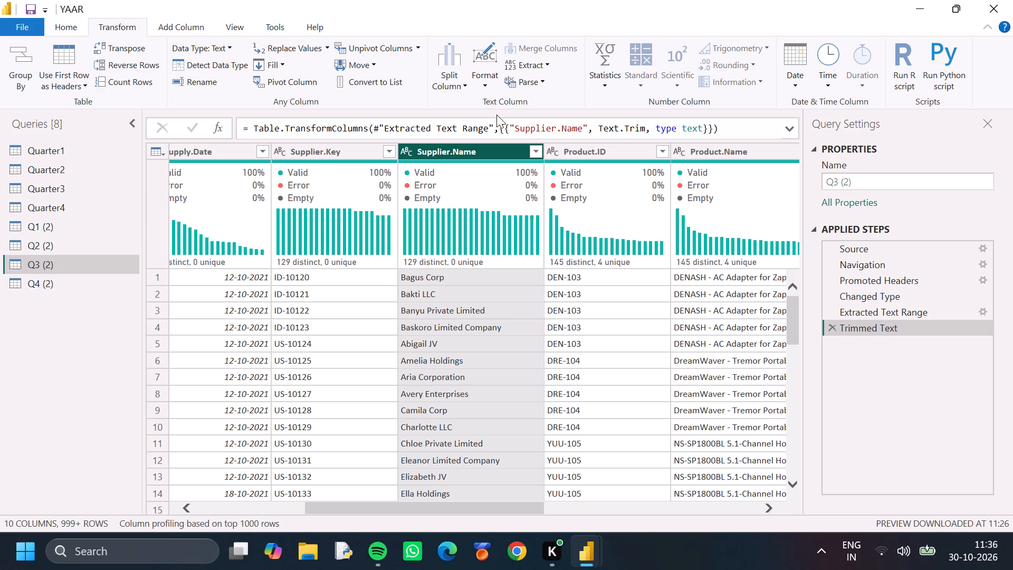
left_click(488, 91)
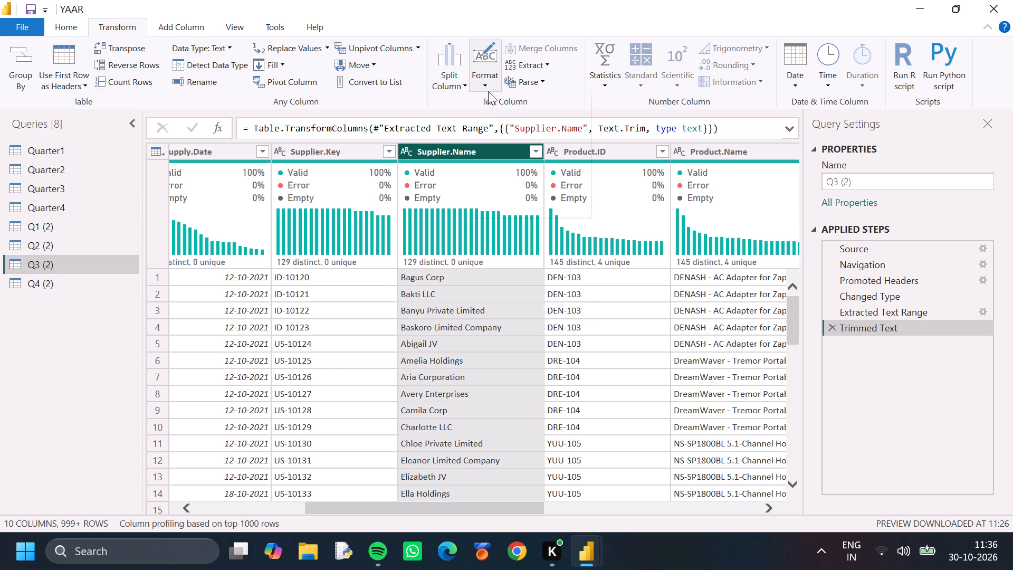
left_click(488, 91)
scroll(489, 281, "down", 13)
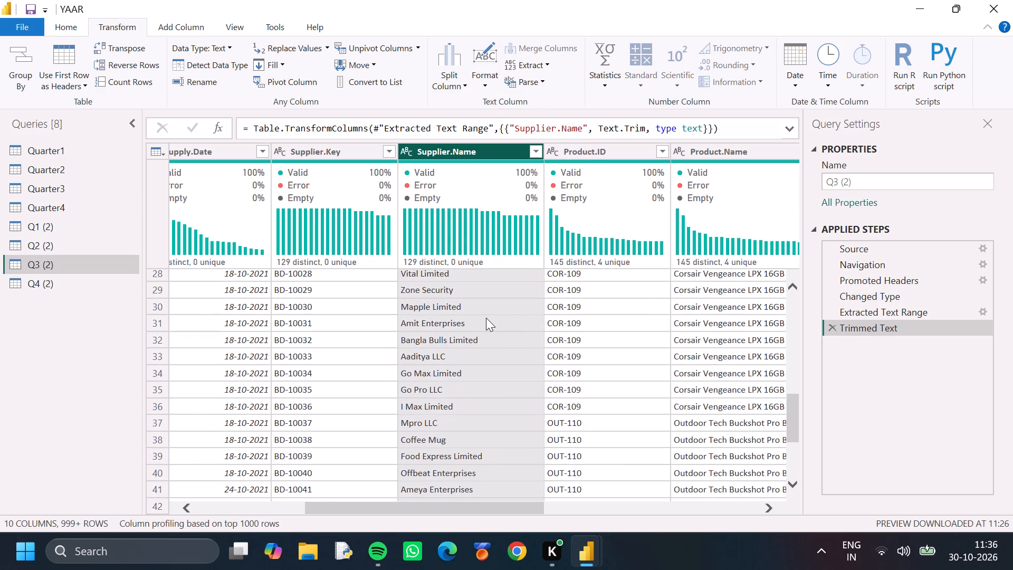
scroll(486, 318, "up", 5)
scroll(486, 315, "down", 17)
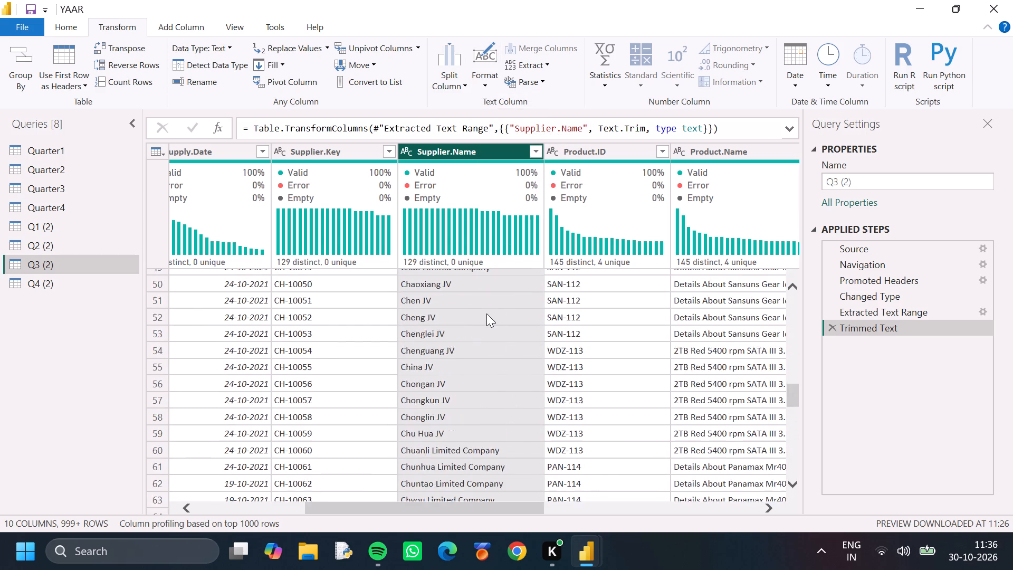
Check the supplier names down the rows of Q3 (2) and look across its product, price and quantity columns.
scroll(486, 313, "down", 17)
scroll(486, 313, "up", 15)
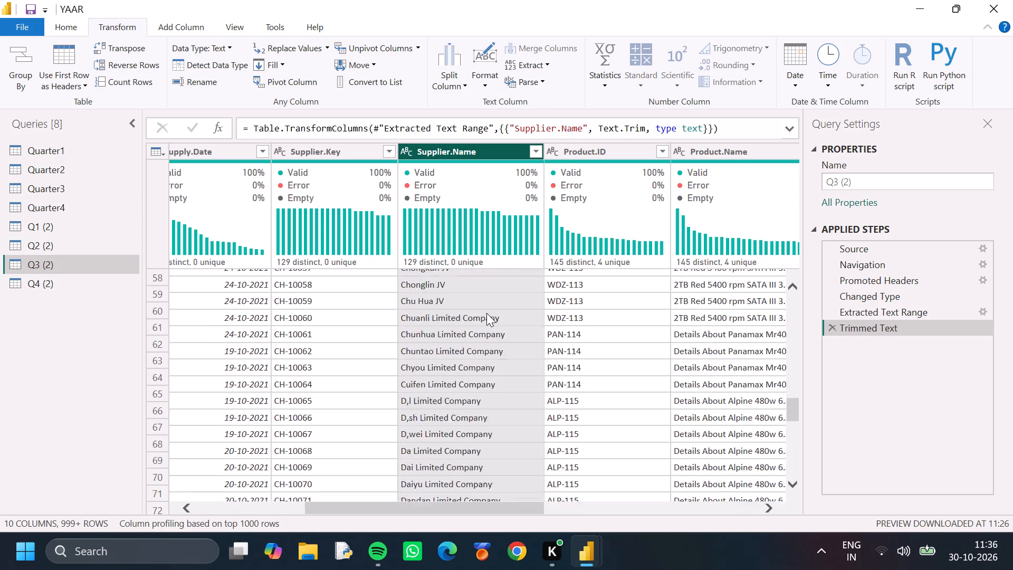
scroll(486, 313, "up", 12)
scroll(486, 313, "up", 20)
scroll(486, 313, "up", 1)
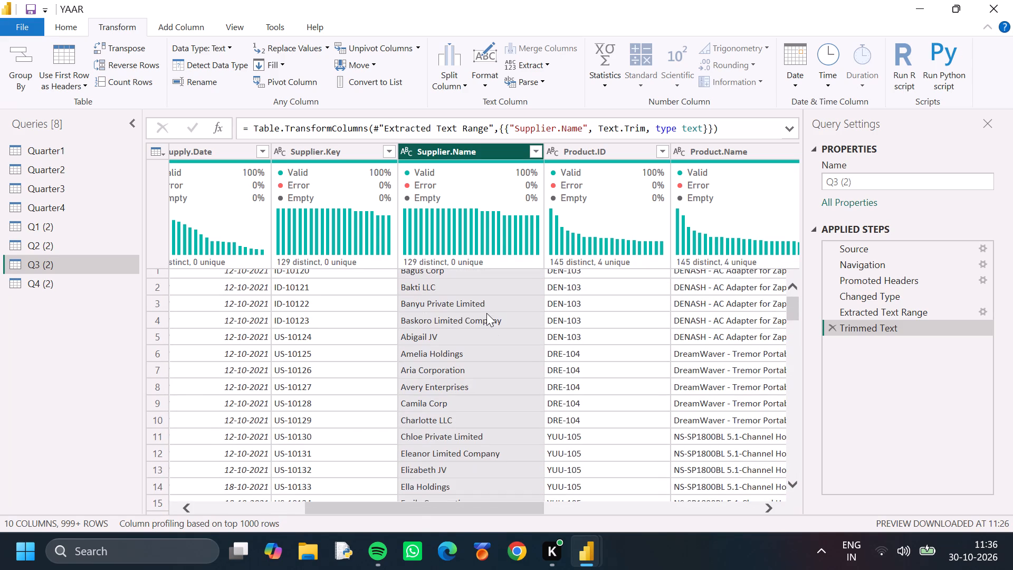
scroll(486, 313, "up", 8)
left_click_drag(441, 508, 485, 518)
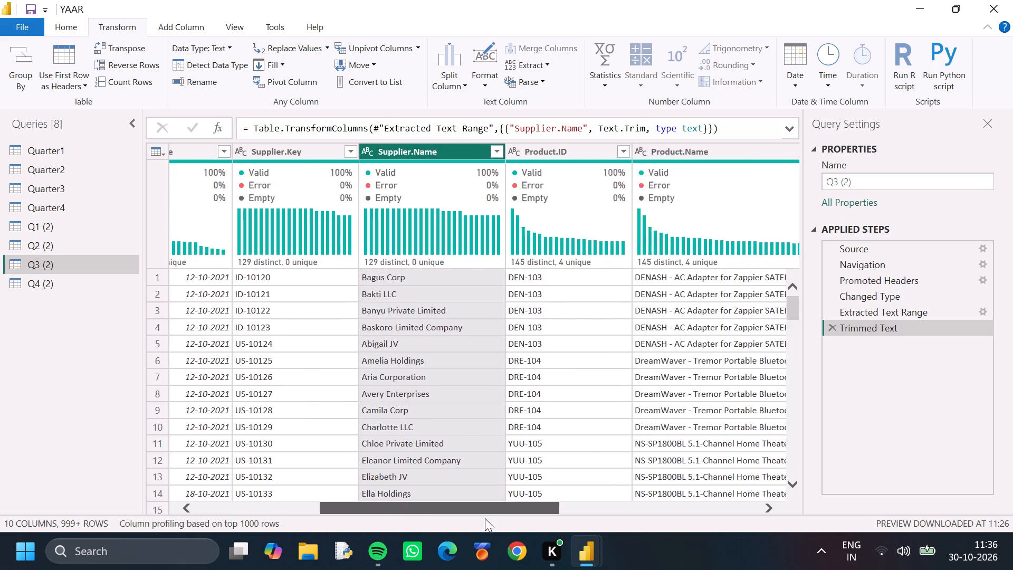
left_click_drag(485, 518, 617, 527)
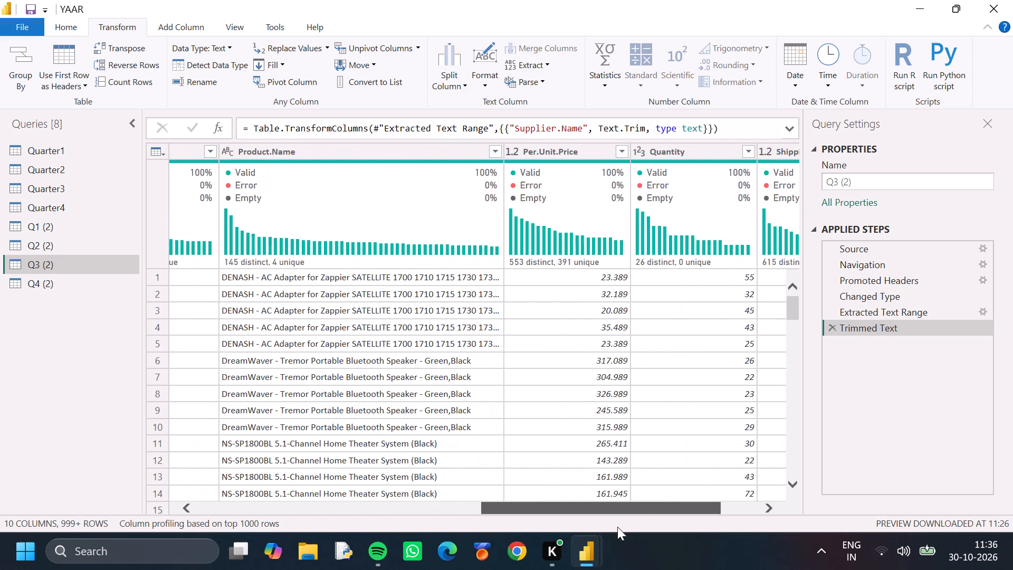
left_click_drag(617, 527, 385, 510)
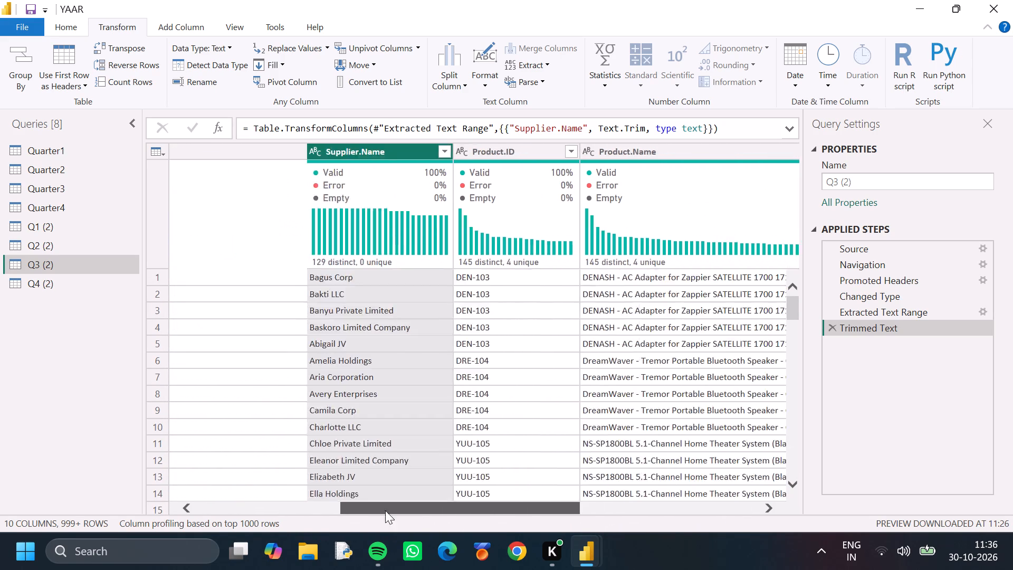
left_click_drag(385, 510, 188, 510)
Trim the text in the Supplier.Name column of the Q1 (2) query.
left_click(57, 235)
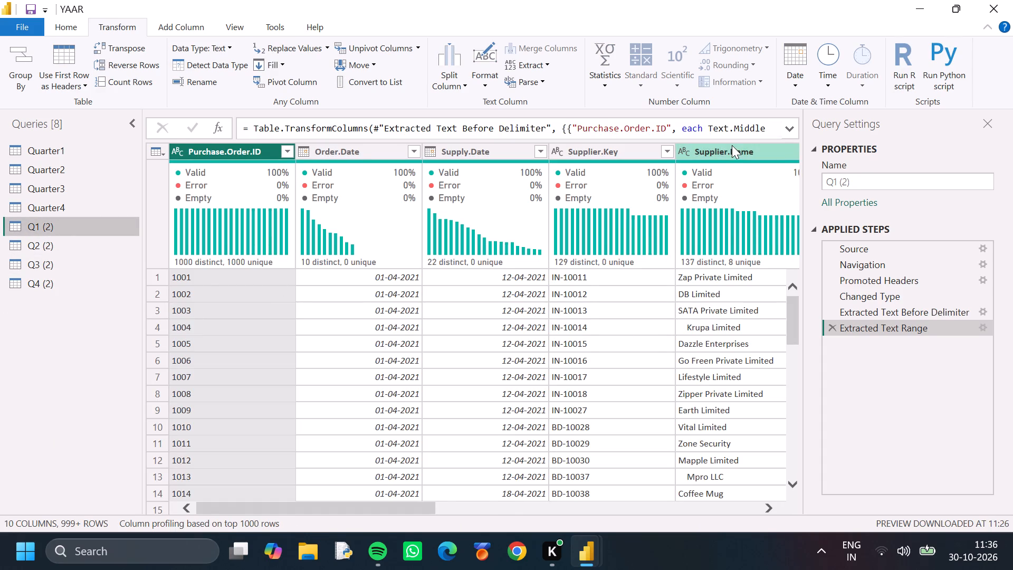
left_click(732, 145)
left_click(545, 61)
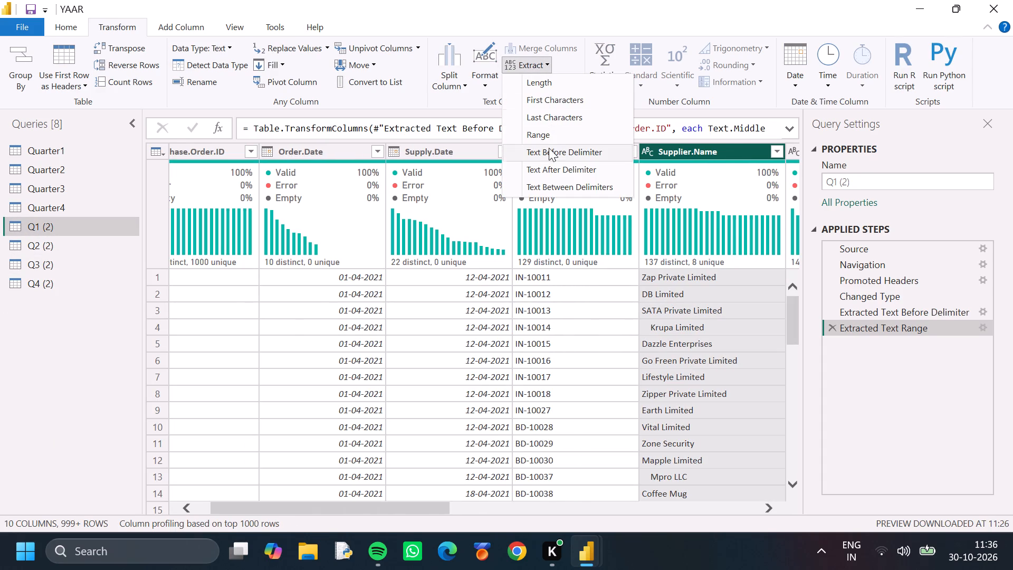
left_click(492, 86)
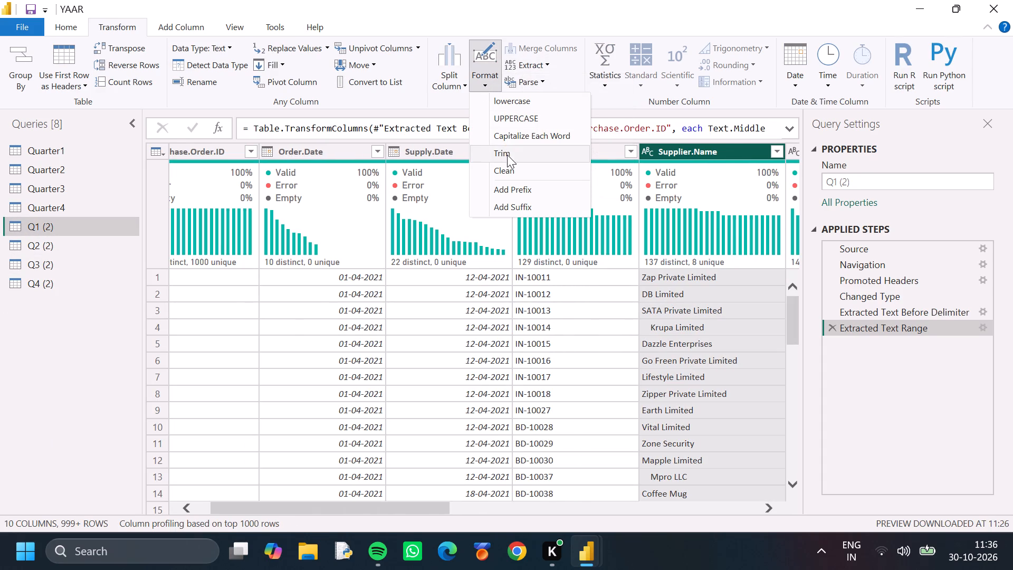
left_click(511, 157)
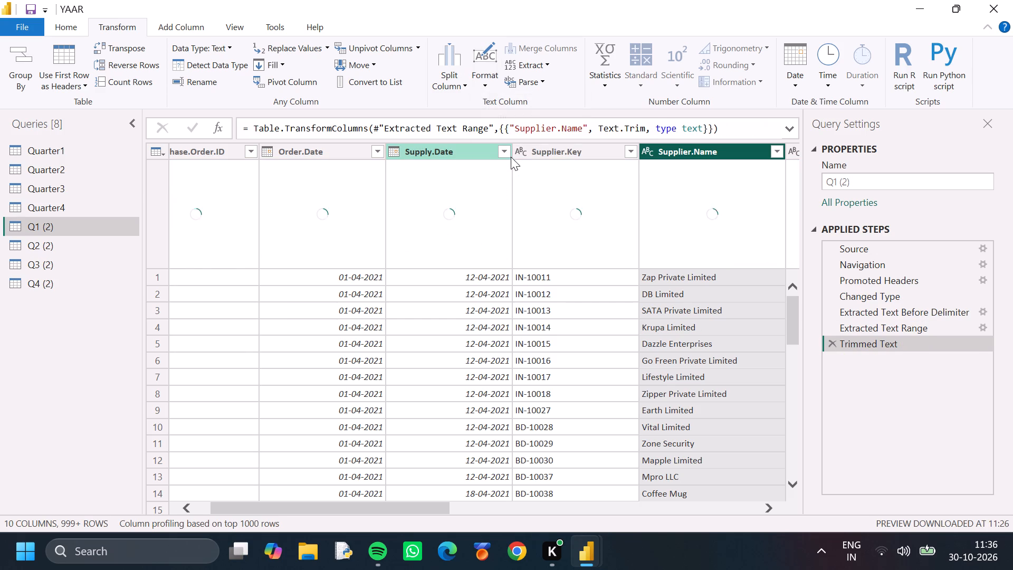
Compare the Supplier.Name values down the rows of the Q2 (2) and Q3 (2) queries for stray spaces.
left_click(63, 244)
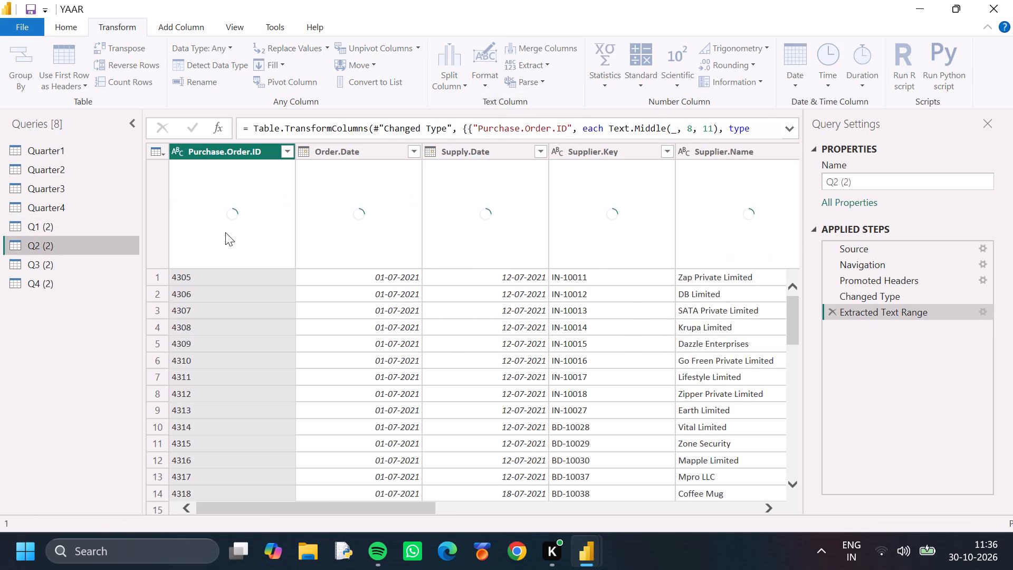
scroll(692, 335, "down", 5)
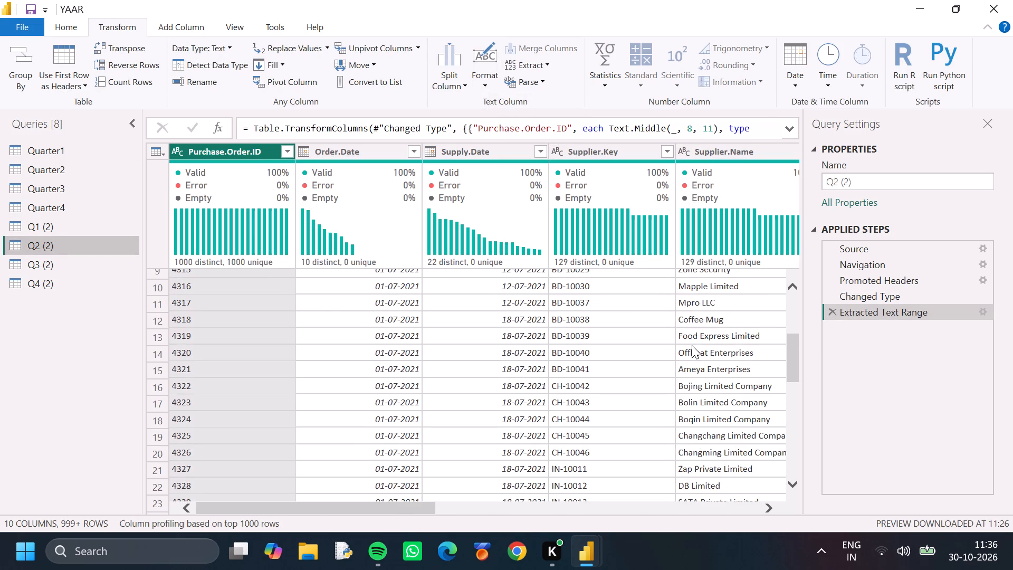
scroll(692, 345, "up", 1)
scroll(692, 345, "down", 12)
scroll(690, 345, "up", 1)
scroll(689, 345, "down", 2)
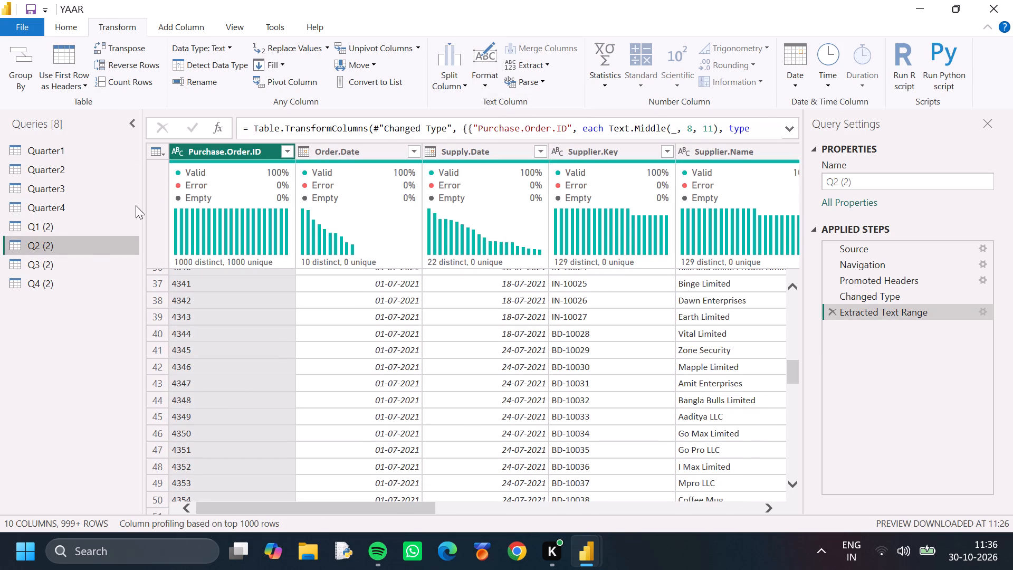
left_click(75, 271)
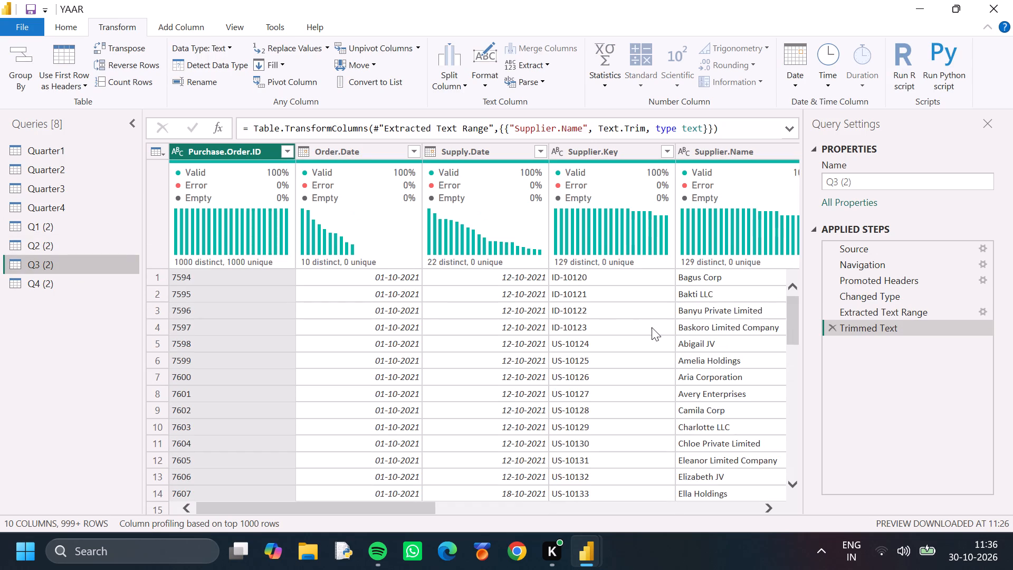
scroll(652, 329, "down", 14)
scroll(683, 354, "up", 1)
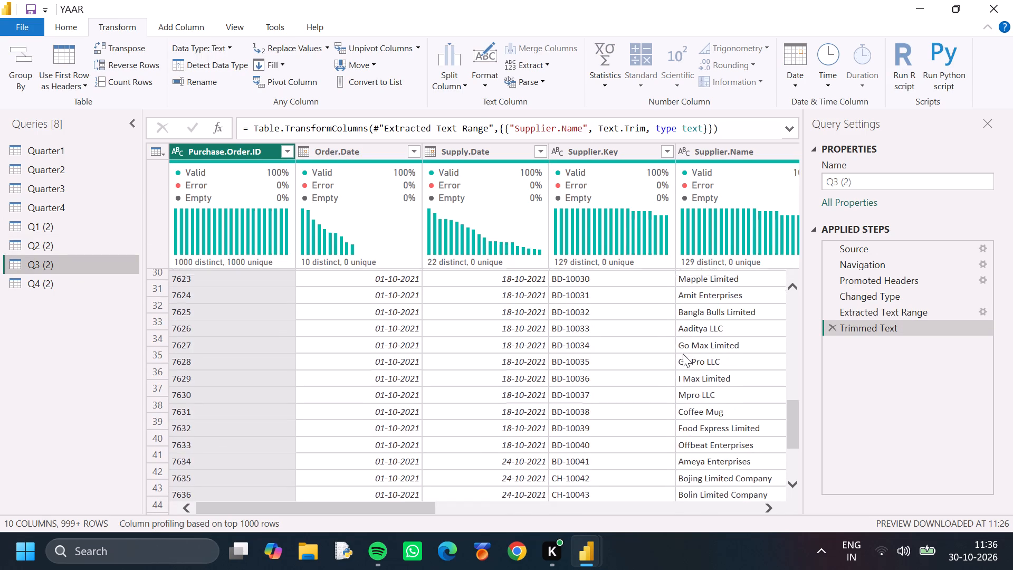
Trim the text in the Supplier.Name column of the Q2 (2) query.
left_click(13, 253)
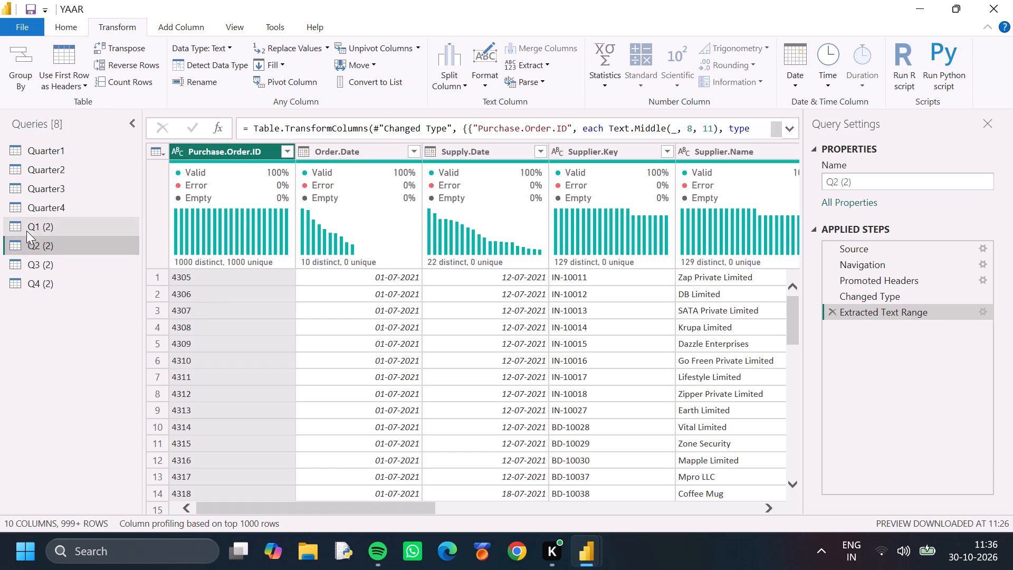
left_click(734, 156)
left_click(495, 80)
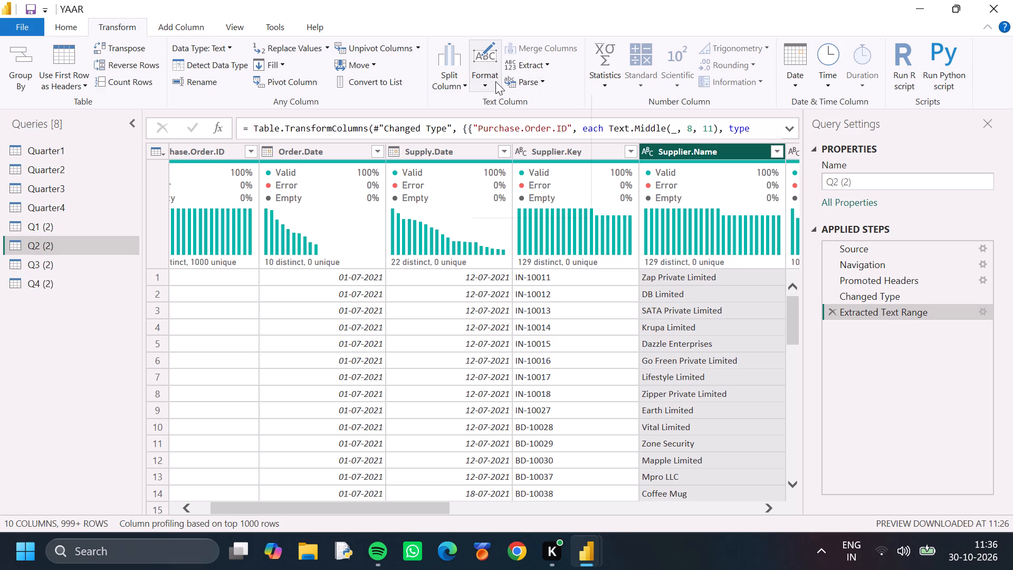
left_click(511, 159)
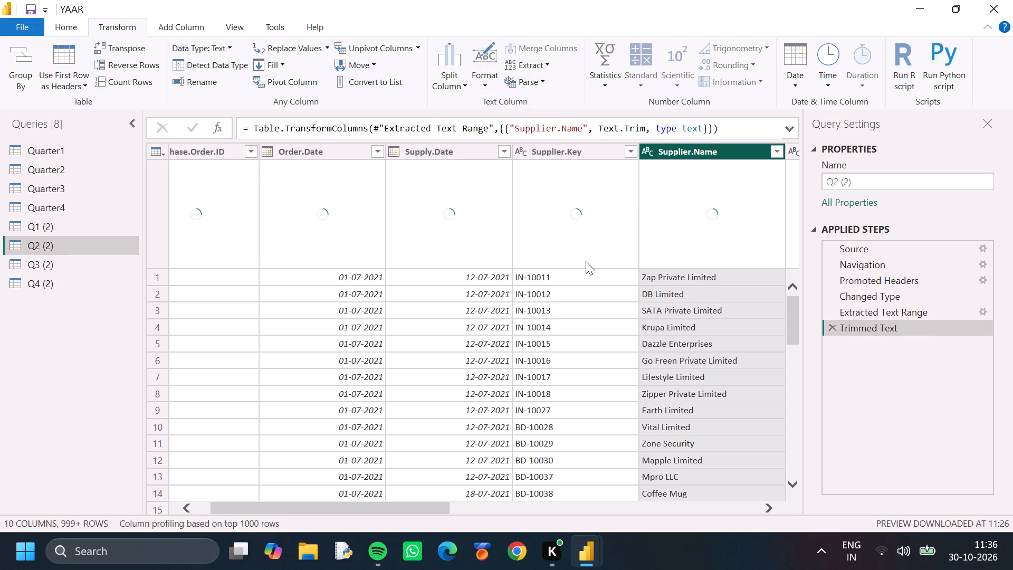
Examine the Supplier.Name values down the rows of the Q4 (2) query for stray spaces.
left_click(41, 220)
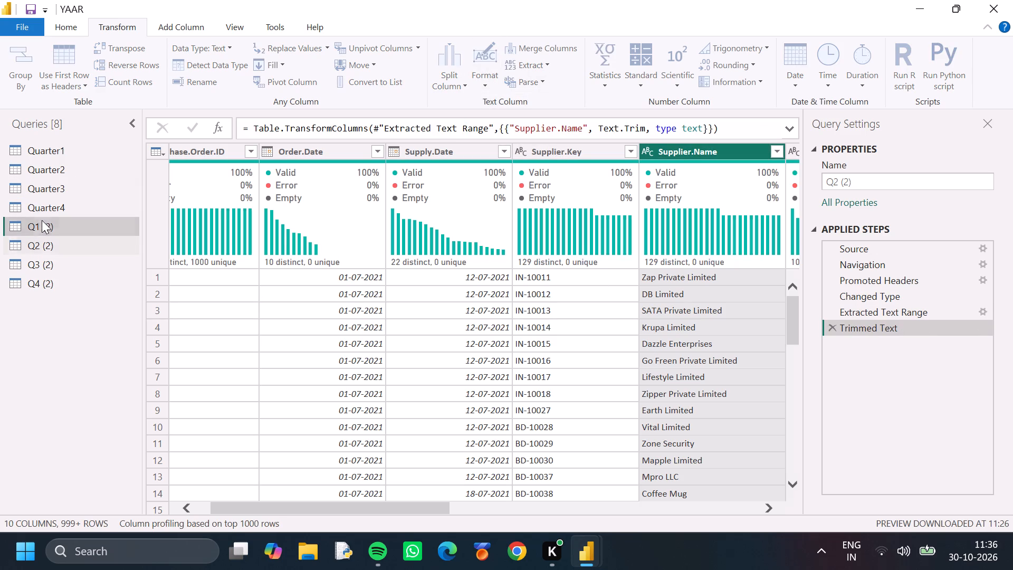
left_click(46, 292)
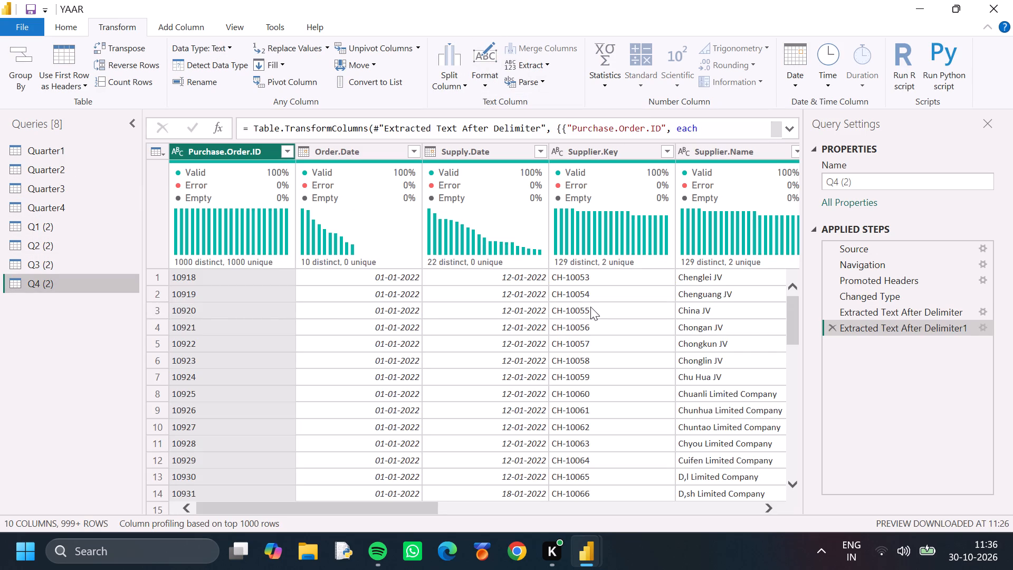
left_click_drag(388, 504, 487, 496)
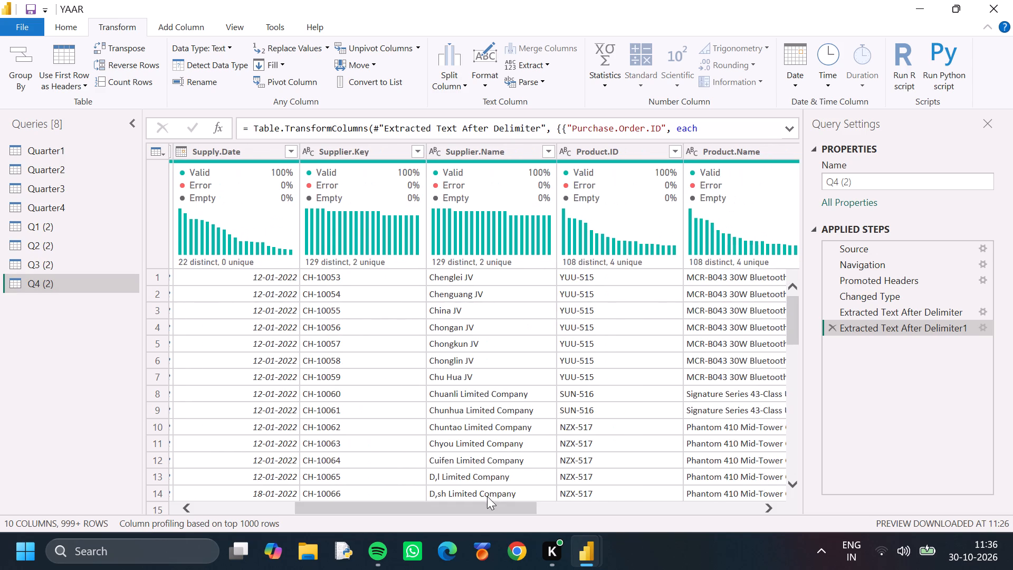
left_click(468, 141)
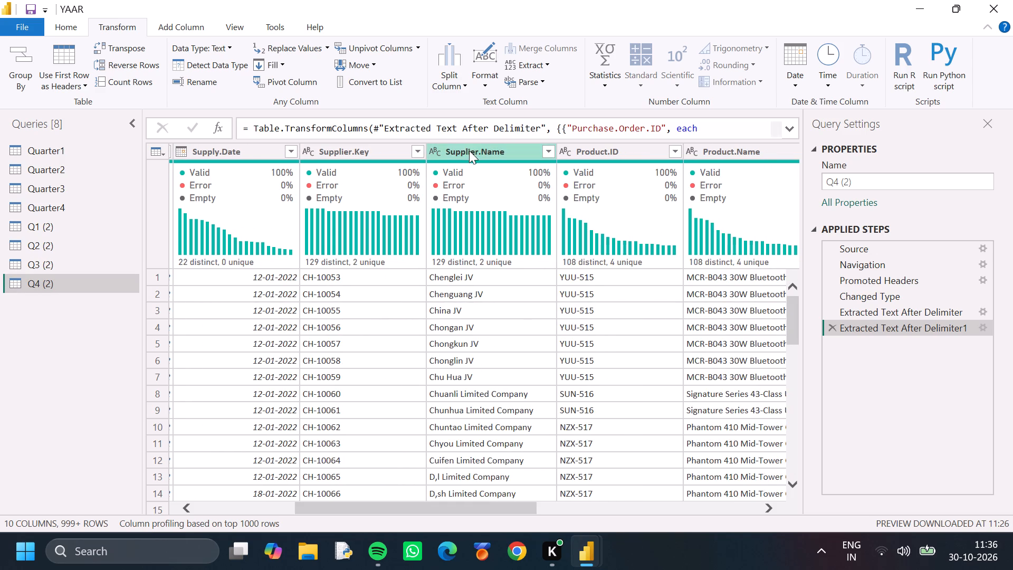
left_click(469, 150)
scroll(485, 338, "down", 16)
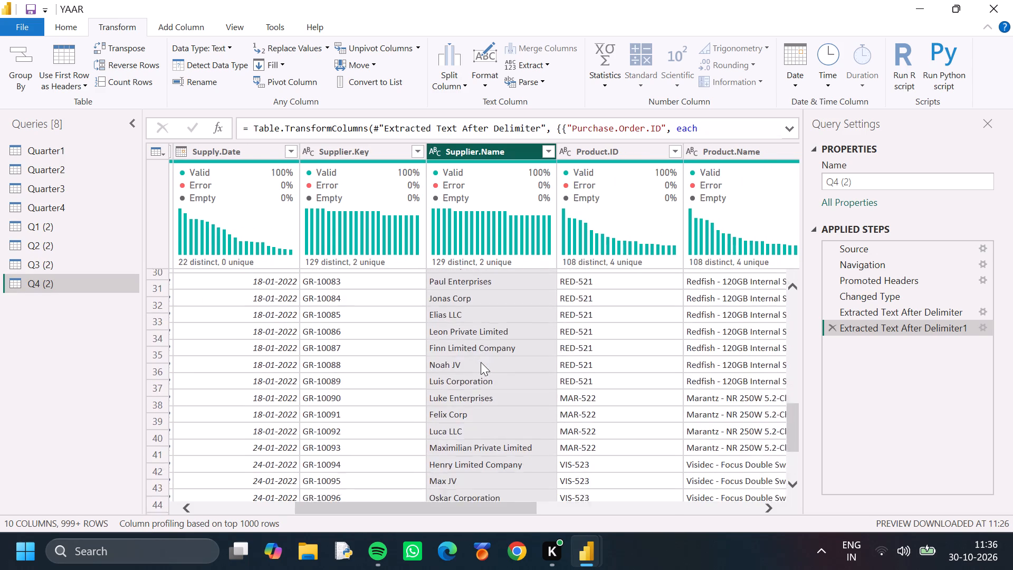
scroll(481, 362, "down", 5)
scroll(481, 362, "up", 1)
scroll(481, 362, "down", 20)
scroll(481, 348, "up", 1)
scroll(481, 348, "down", 6)
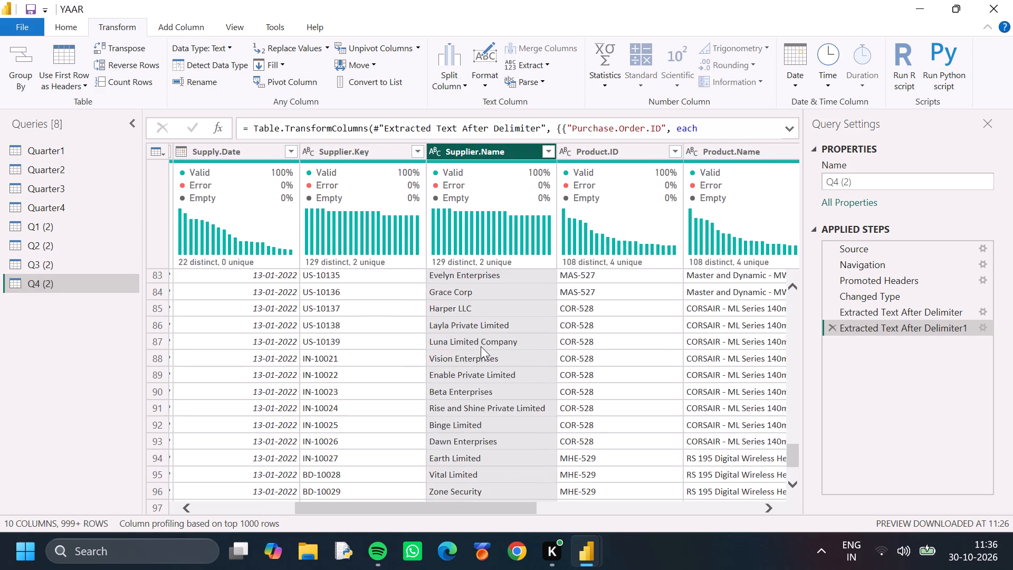
scroll(481, 346, "down", 14)
scroll(475, 353, "down", 17)
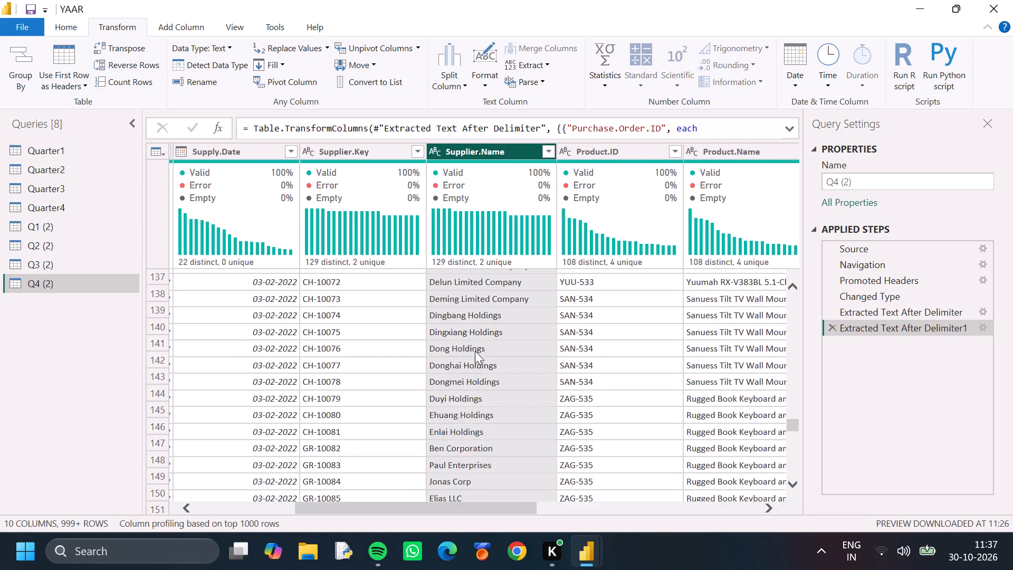
scroll(475, 351, "down", 20)
scroll(475, 351, "down", 9)
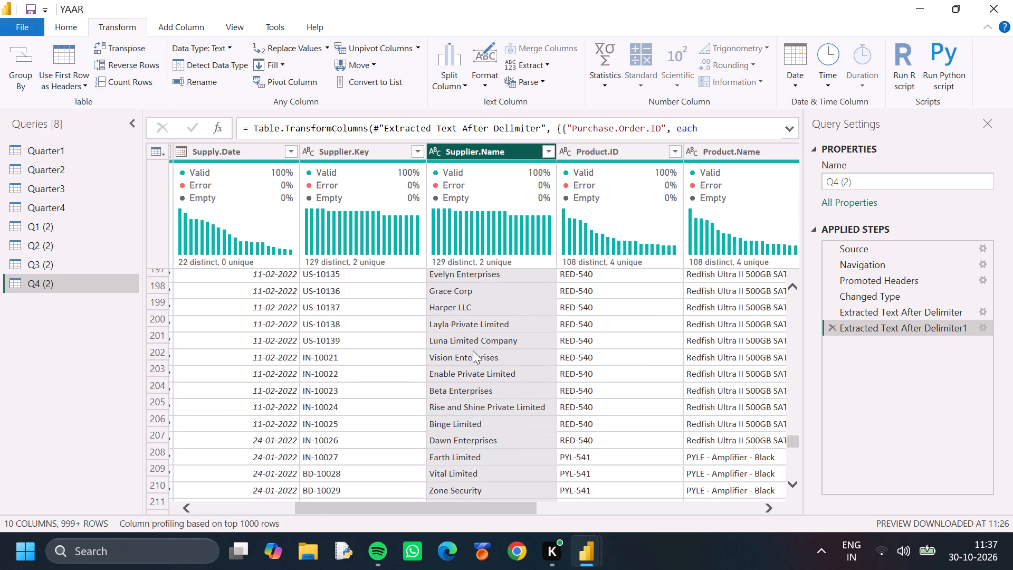
left_click(469, 346)
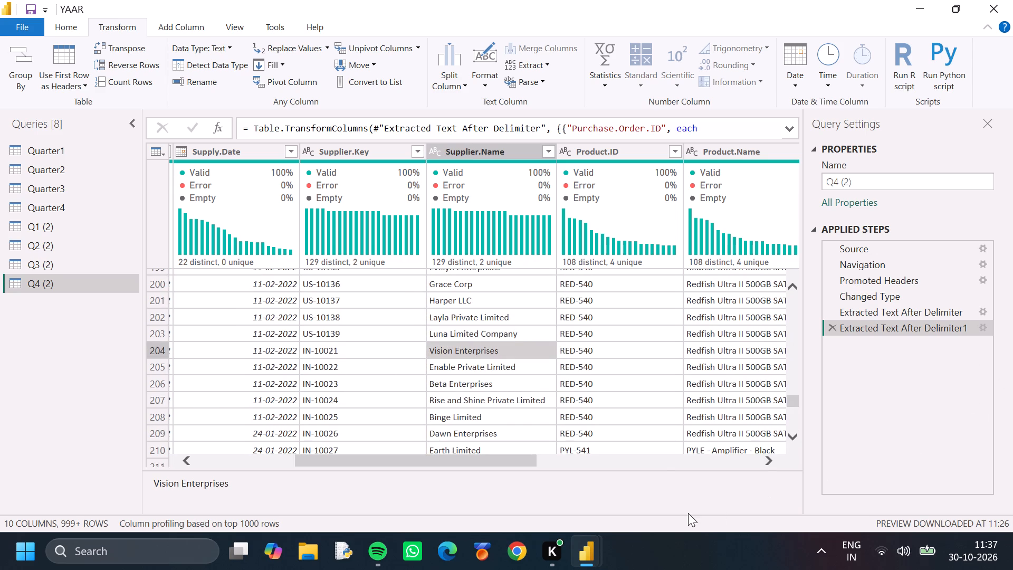
left_click(688, 513)
left_click(499, 157)
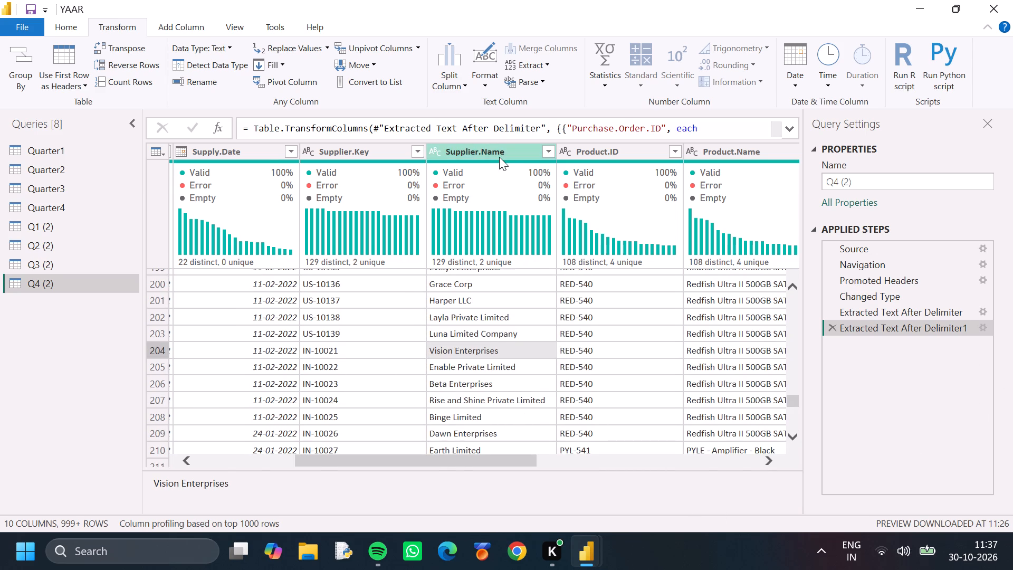
scroll(457, 378, "up", 16)
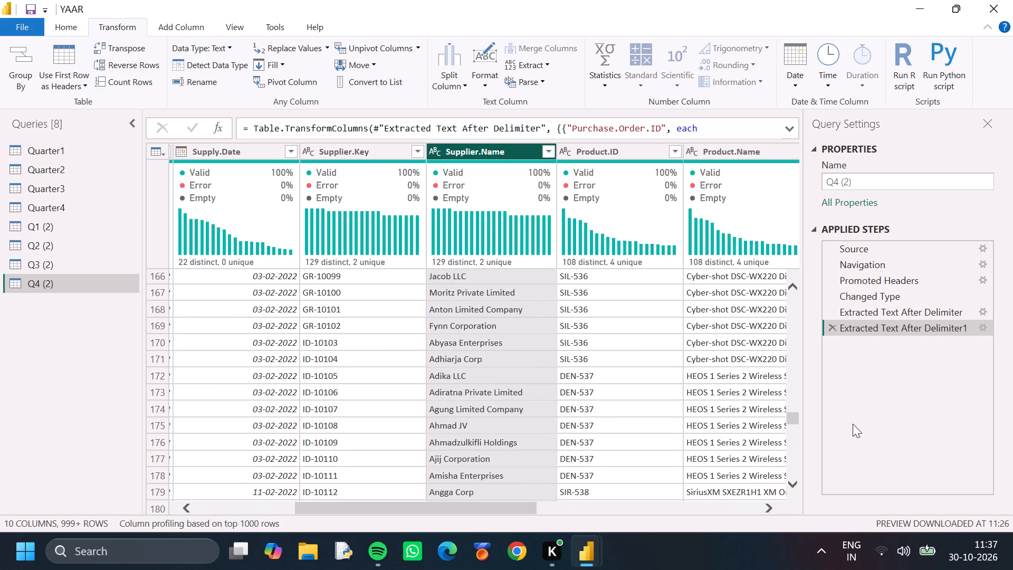
left_click_drag(800, 413, 806, 351)
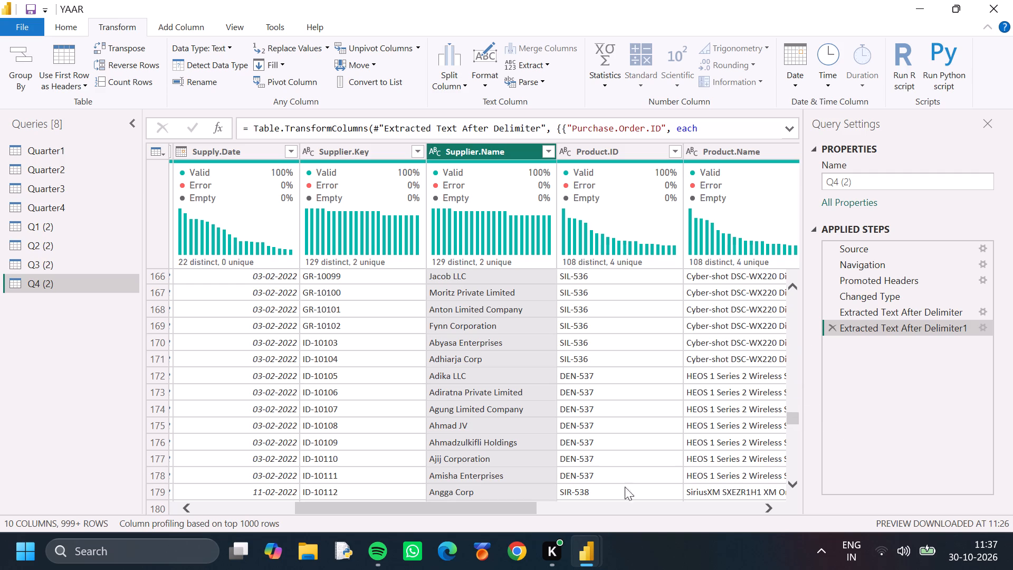
Examine the Product.ID, Product.Name and Per.Unit.Price values down the rows of the Q4 (2) query.
left_click_drag(512, 506, 643, 498)
scroll(542, 431, "up", 20)
scroll(537, 411, "up", 9)
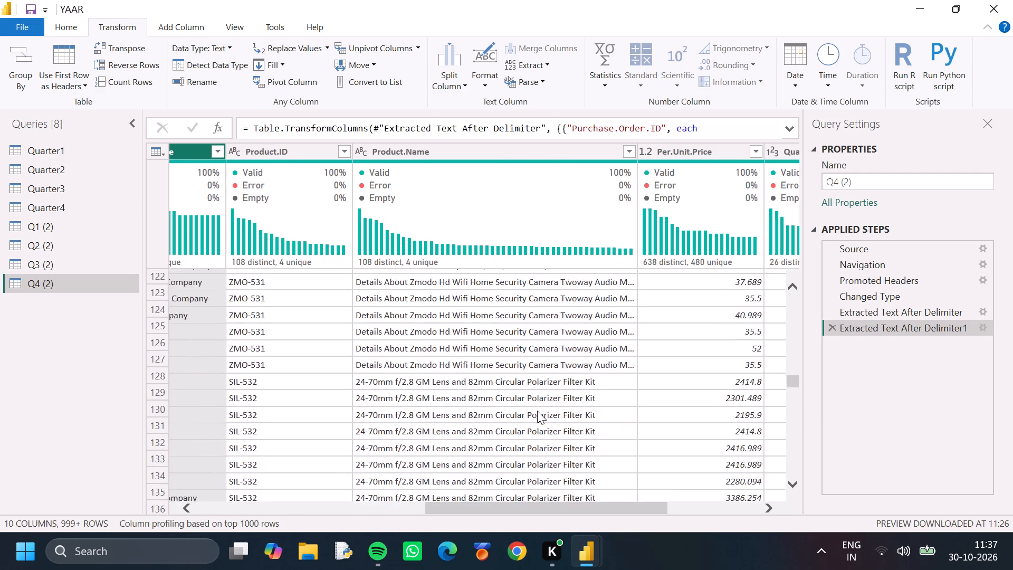
scroll(537, 411, "up", 20)
scroll(537, 411, "up", 20)
scroll(537, 411, "up", 3)
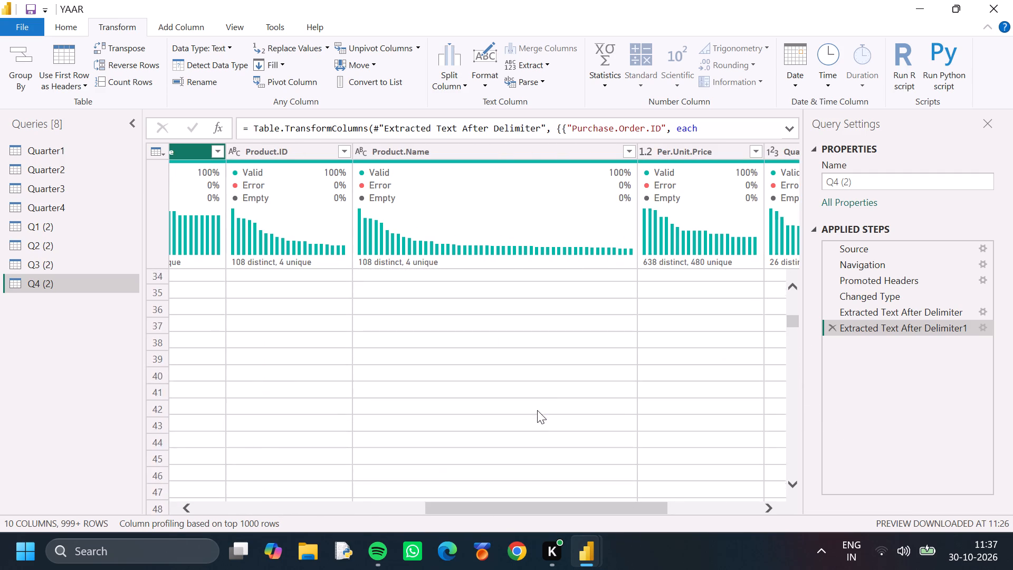
scroll(537, 410, "up", 20)
scroll(537, 410, "up", 4)
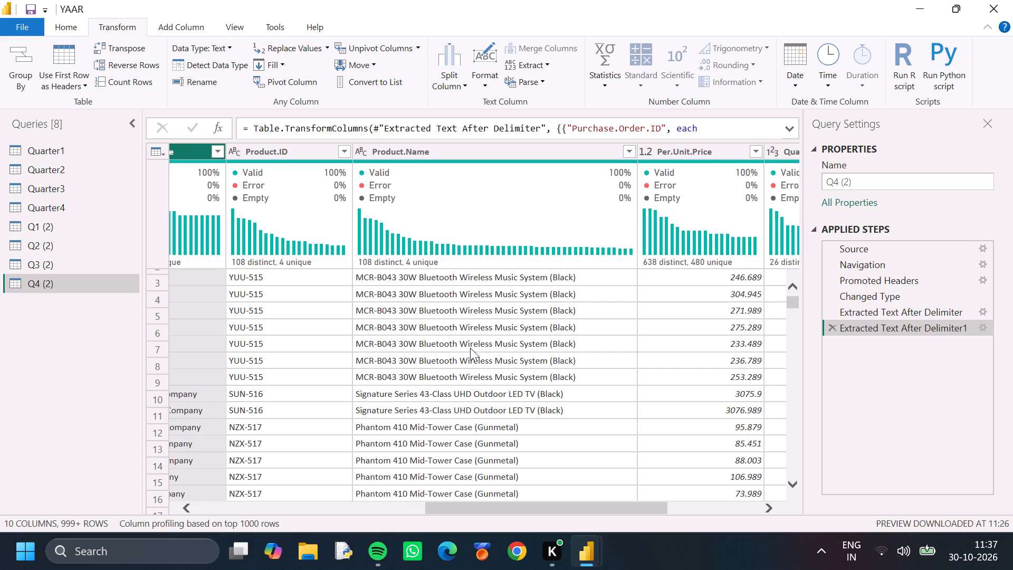
scroll(470, 348, "down", 5)
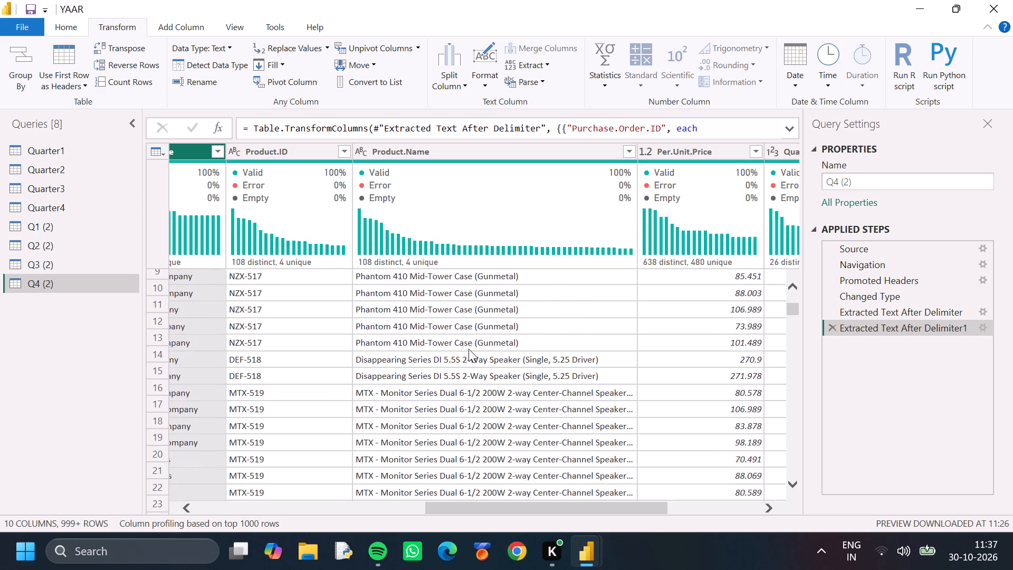
scroll(469, 349, "down", 2)
scroll(469, 349, "up", 1)
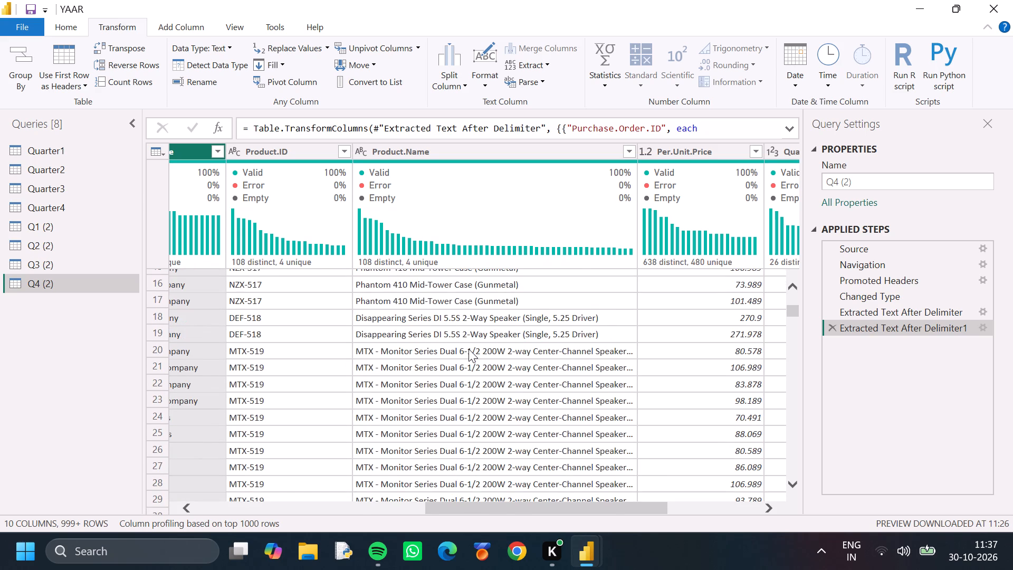
scroll(469, 349, "down", 2)
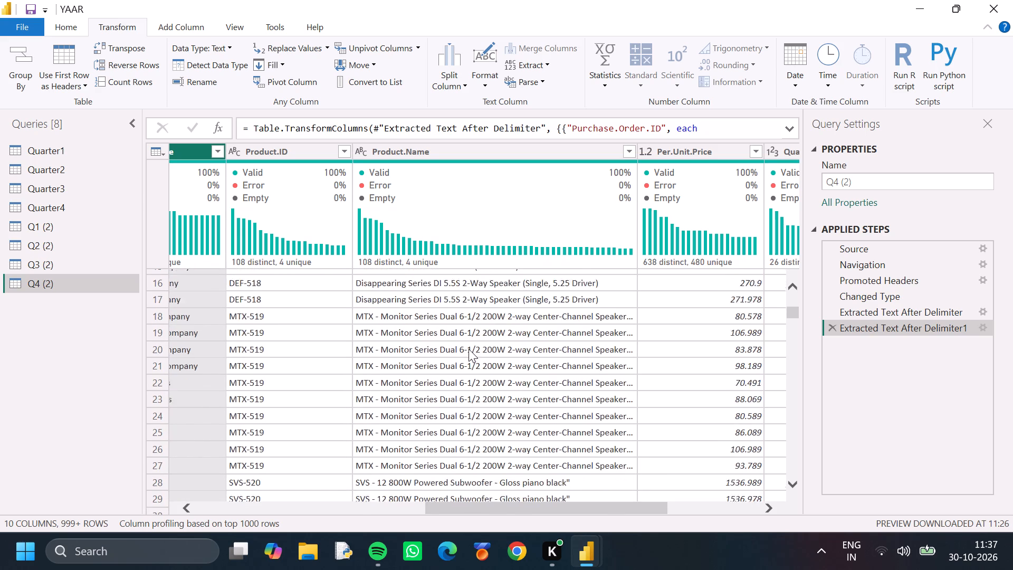
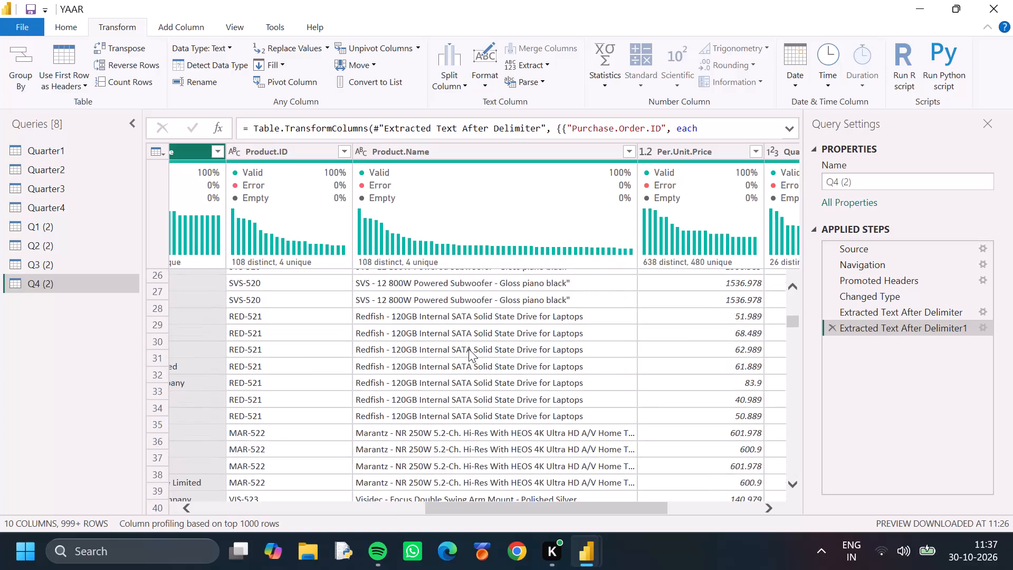
Examine the Product.Name values down the rows of the Q4 (2) query for a common separator.
scroll(467, 347, "up", 12)
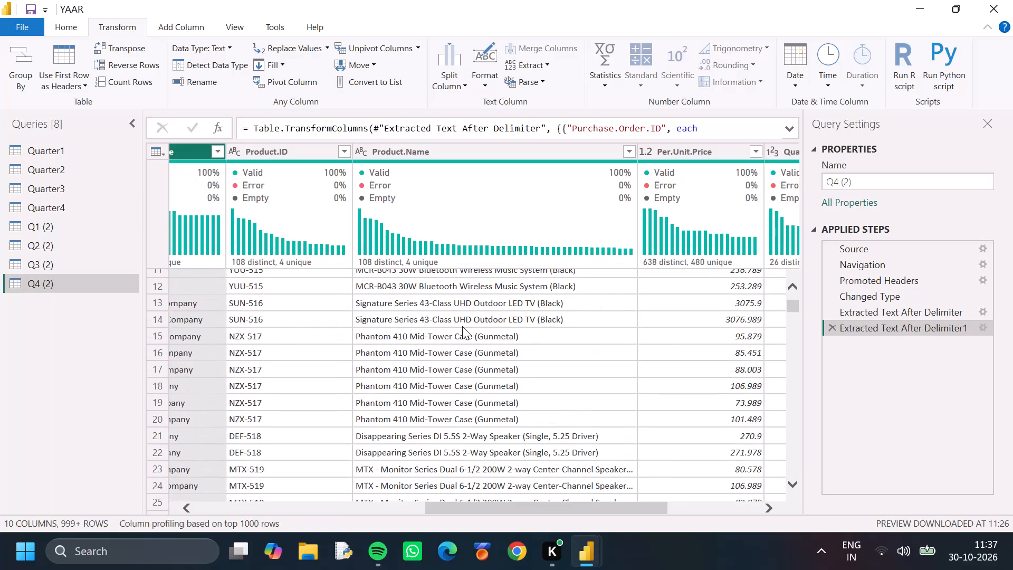
scroll(462, 326, "up", 10)
scroll(446, 330, "down", 8)
scroll(446, 330, "up", 1)
scroll(446, 330, "down", 4)
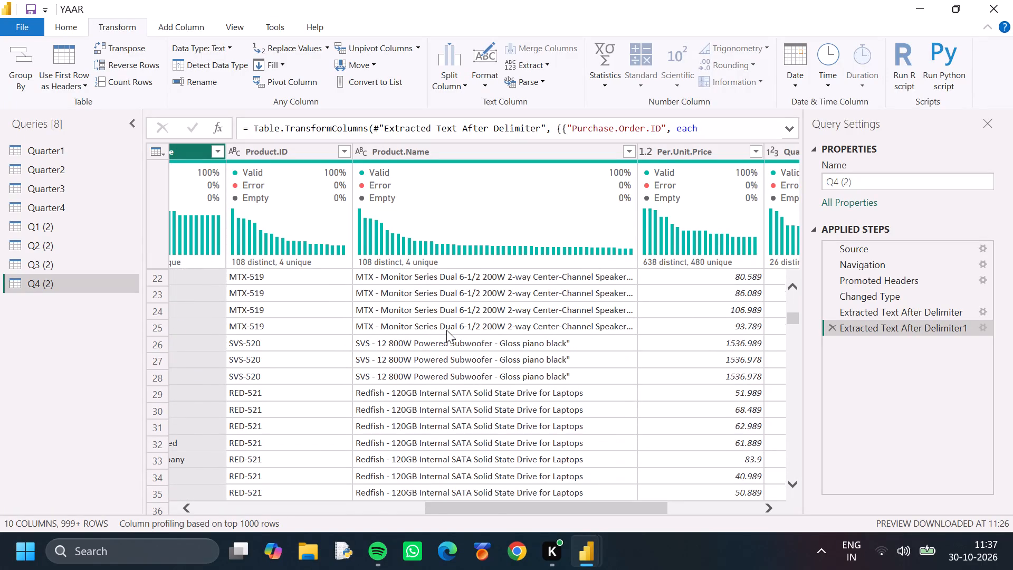
scroll(446, 330, "down", 14)
scroll(446, 330, "down", 8)
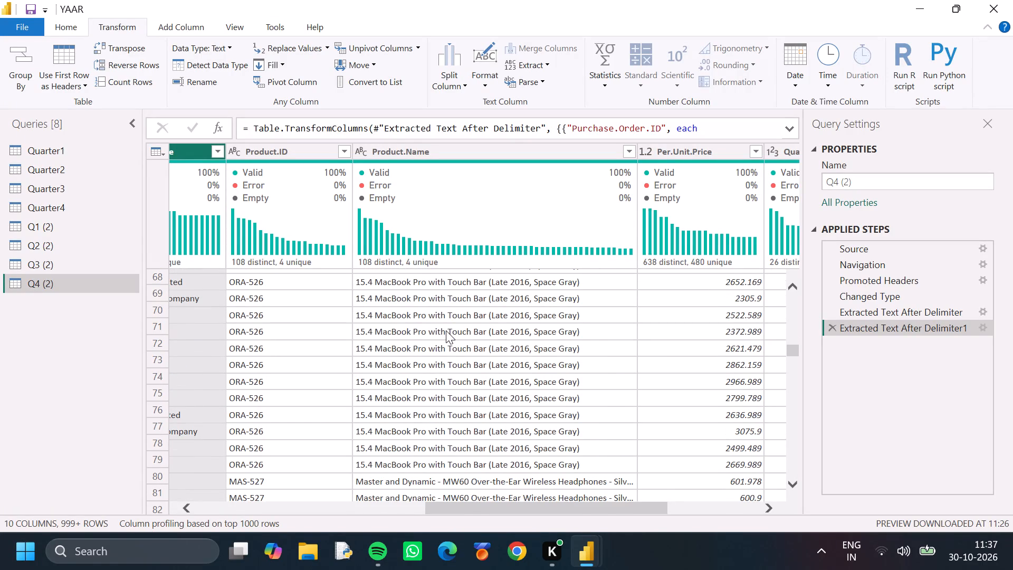
scroll(446, 330, "up", 19)
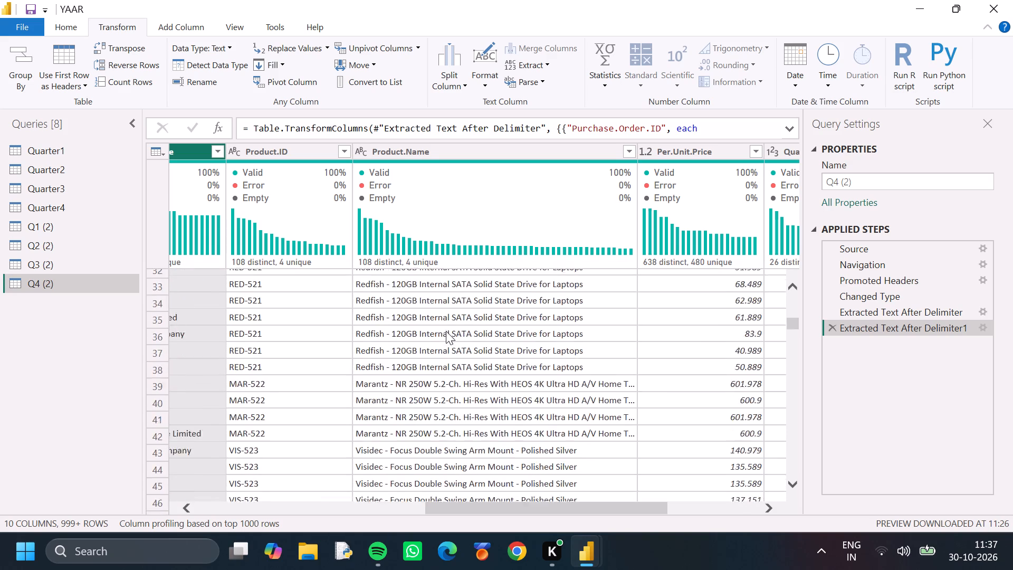
scroll(446, 331, "up", 12)
scroll(445, 330, "up", 13)
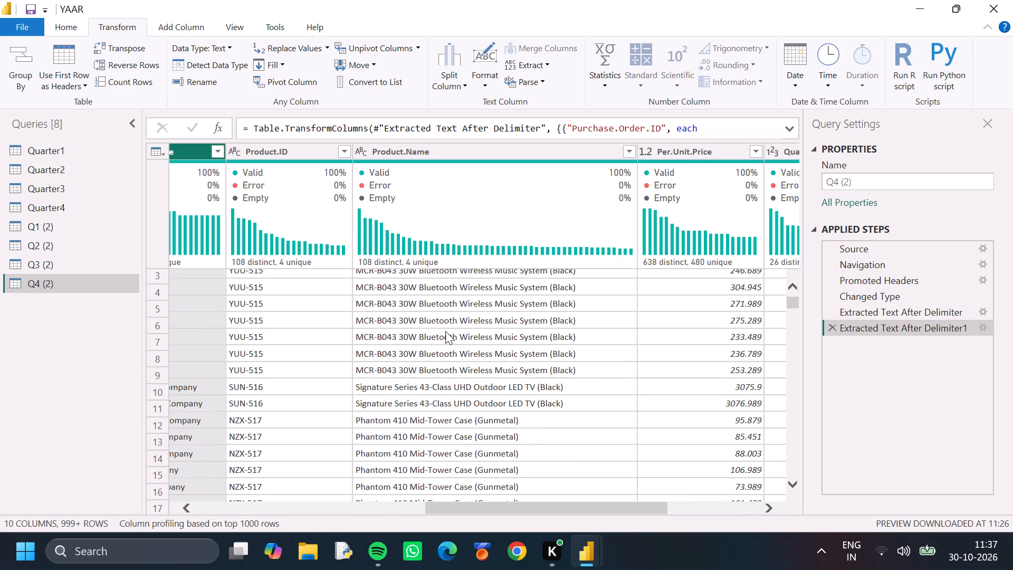
scroll(445, 331, "down", 18)
scroll(445, 331, "down", 18)
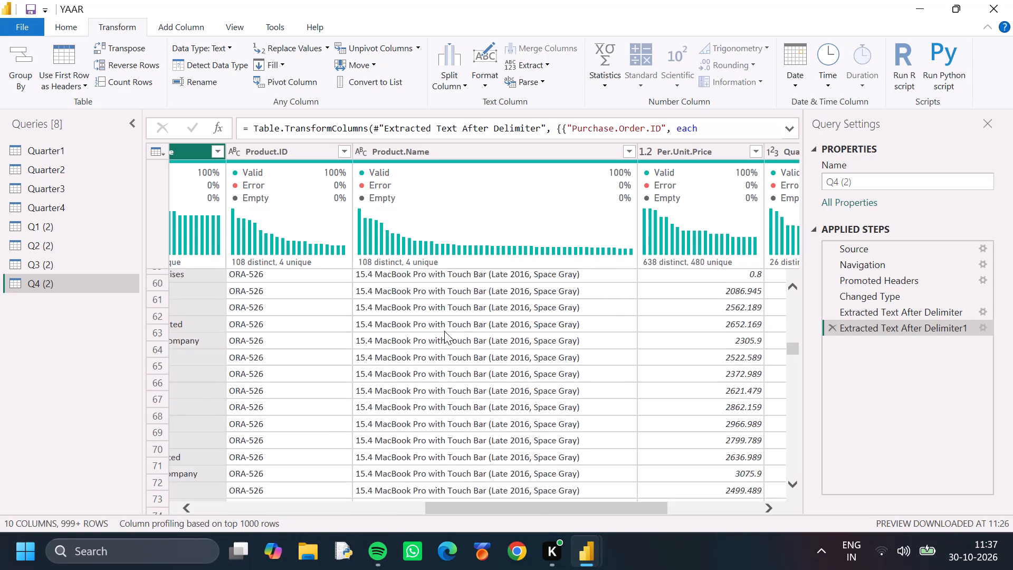
scroll(444, 331, "down", 17)
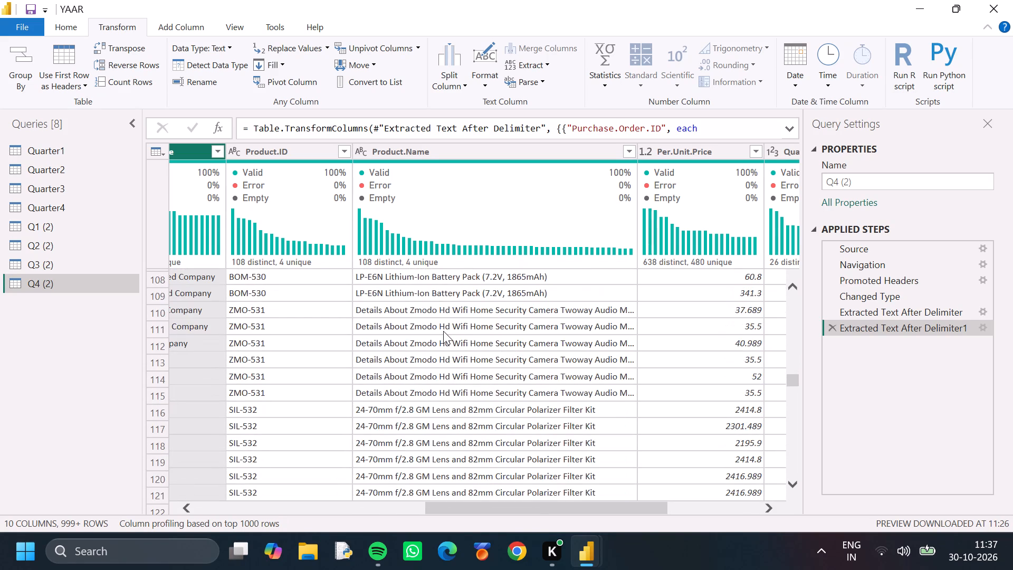
scroll(443, 331, "up", 14)
scroll(443, 330, "up", 13)
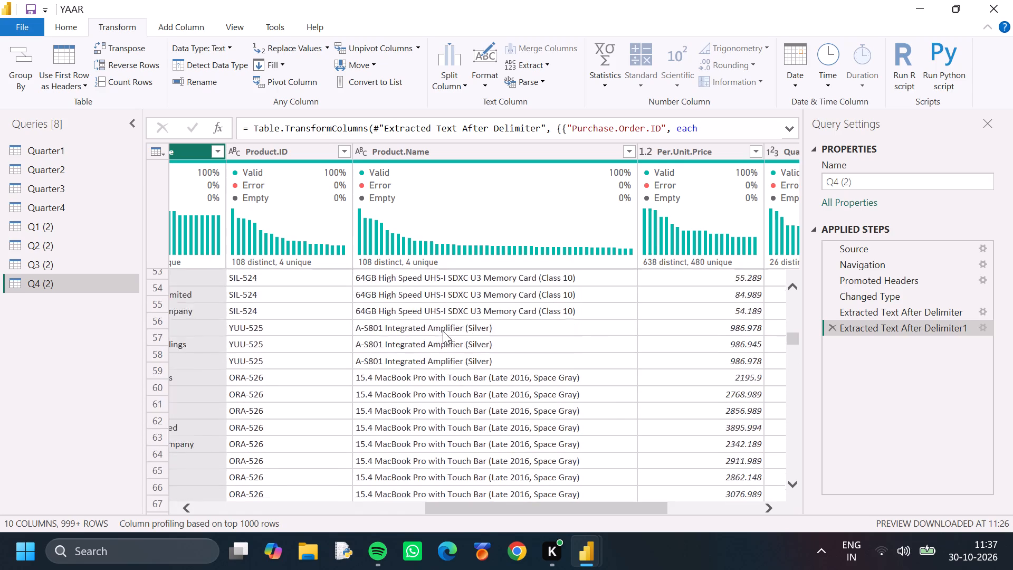
scroll(443, 331, "up", 20)
scroll(443, 331, "up", 17)
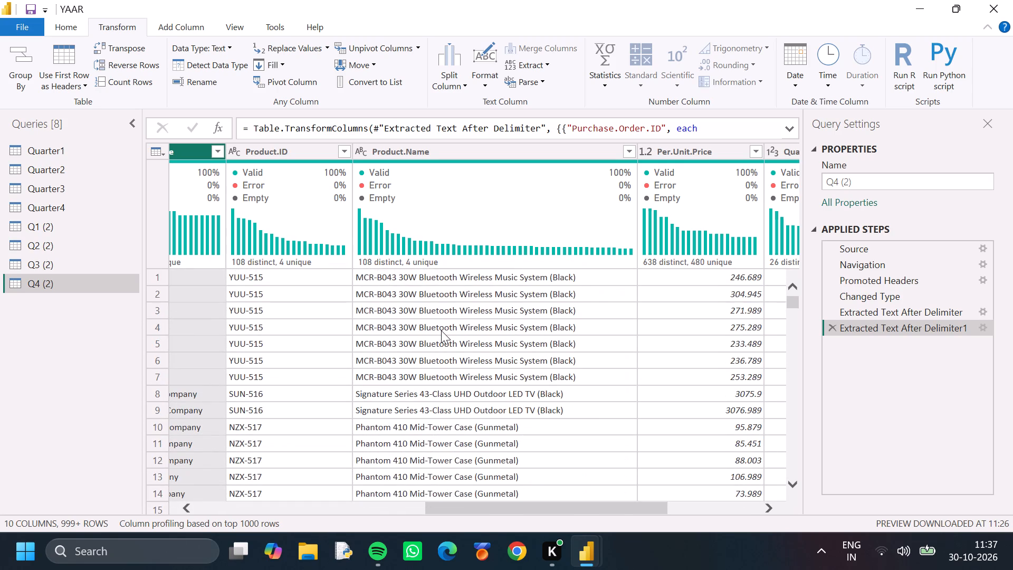
scroll(441, 330, "up", 4)
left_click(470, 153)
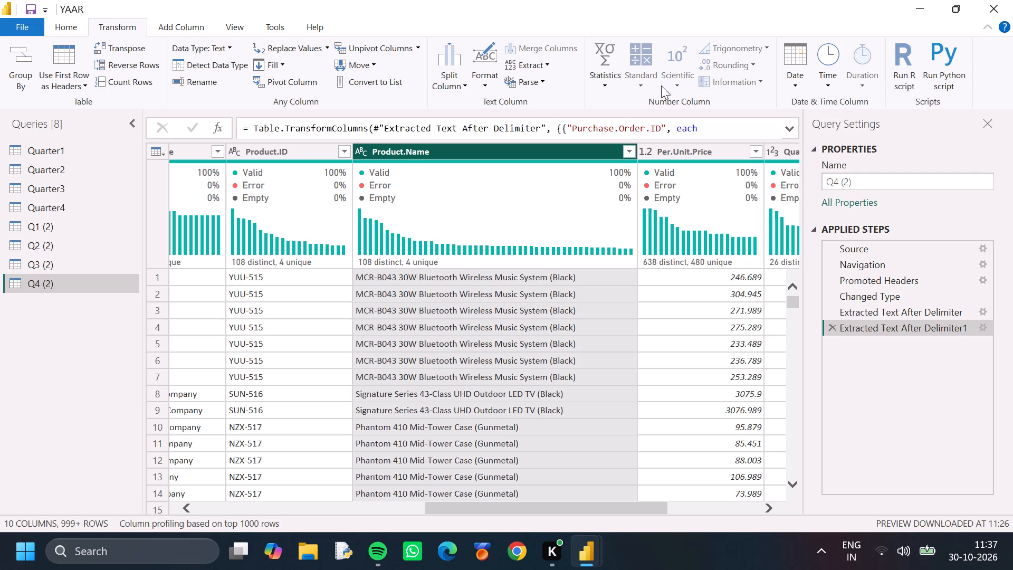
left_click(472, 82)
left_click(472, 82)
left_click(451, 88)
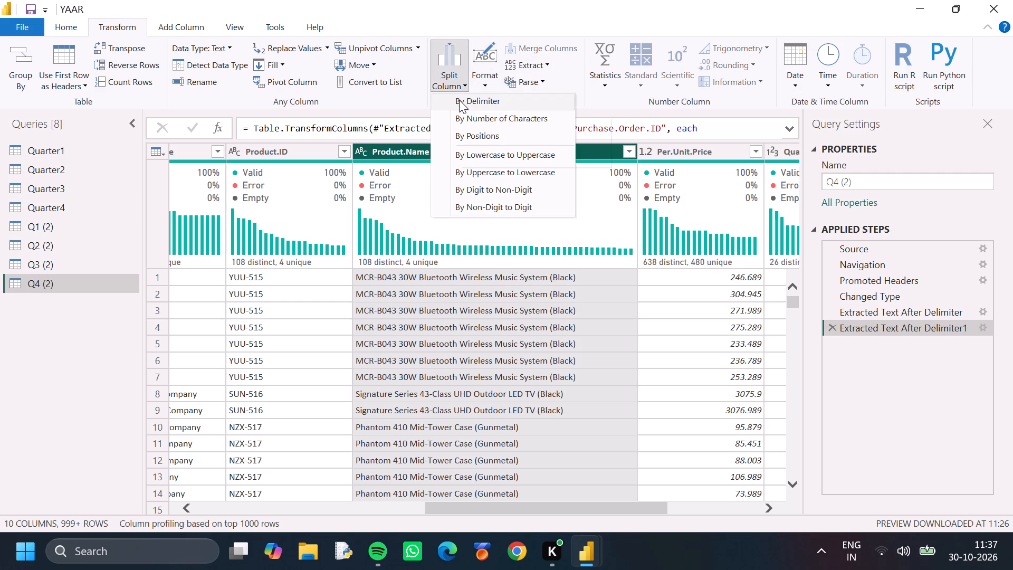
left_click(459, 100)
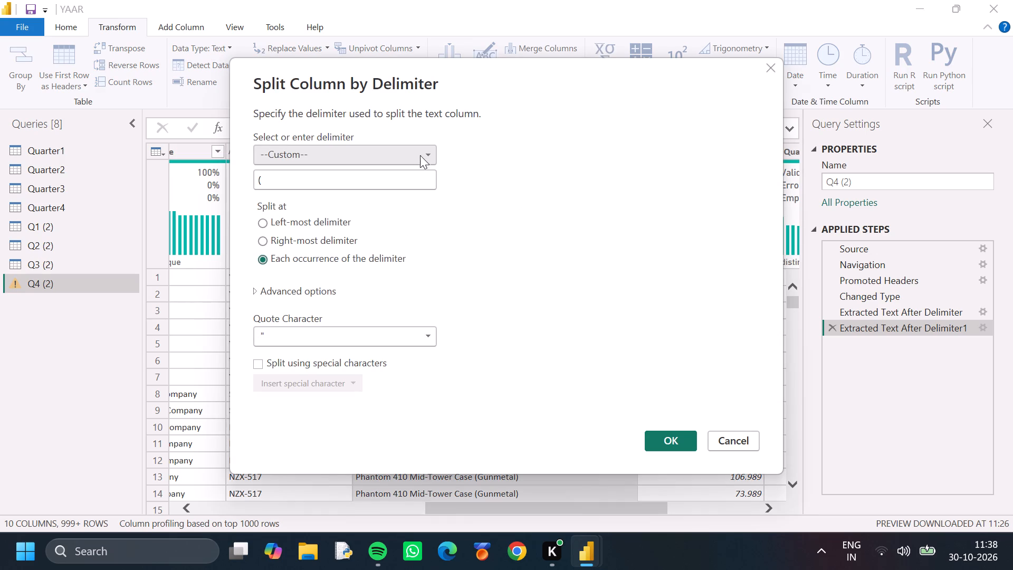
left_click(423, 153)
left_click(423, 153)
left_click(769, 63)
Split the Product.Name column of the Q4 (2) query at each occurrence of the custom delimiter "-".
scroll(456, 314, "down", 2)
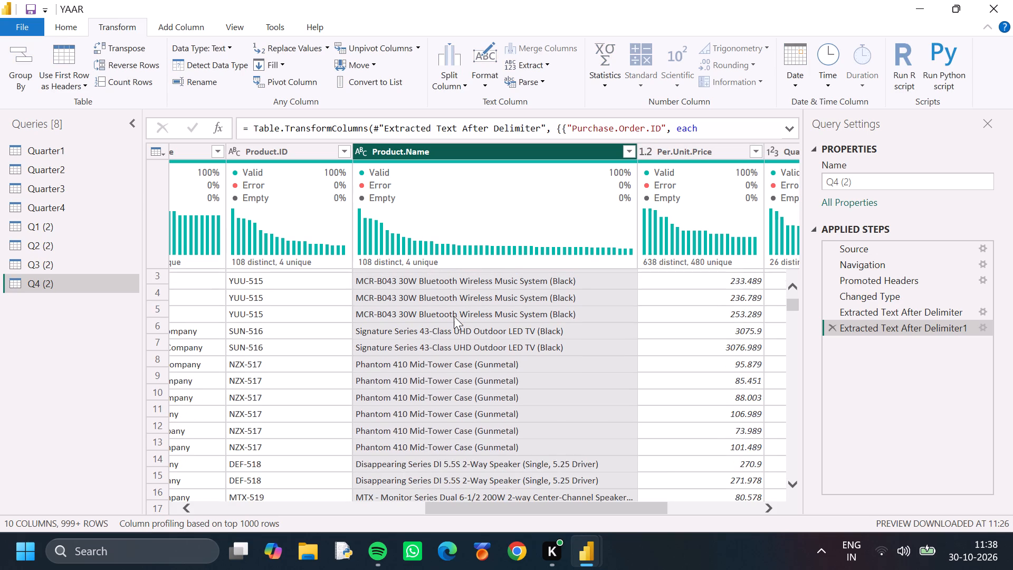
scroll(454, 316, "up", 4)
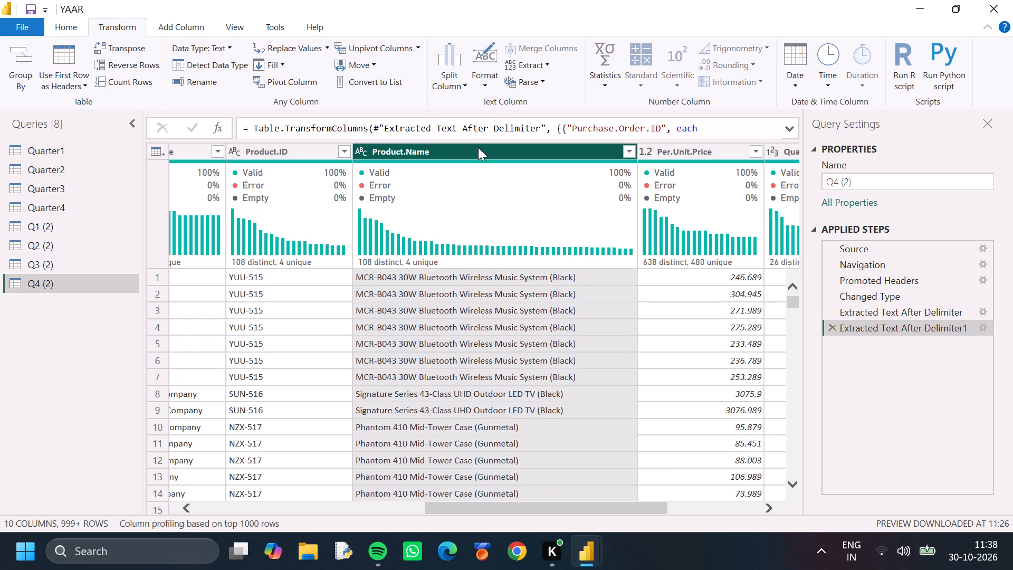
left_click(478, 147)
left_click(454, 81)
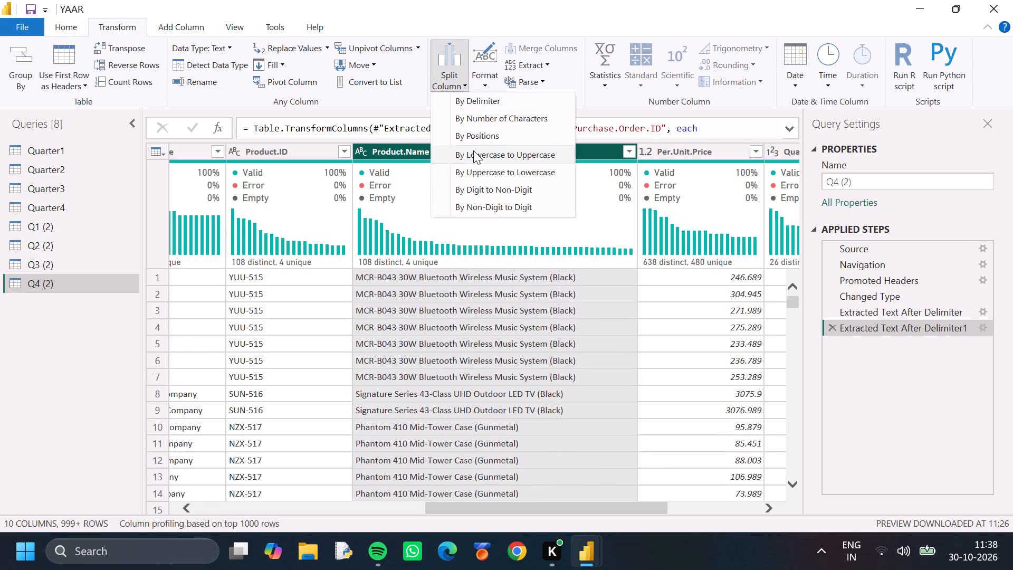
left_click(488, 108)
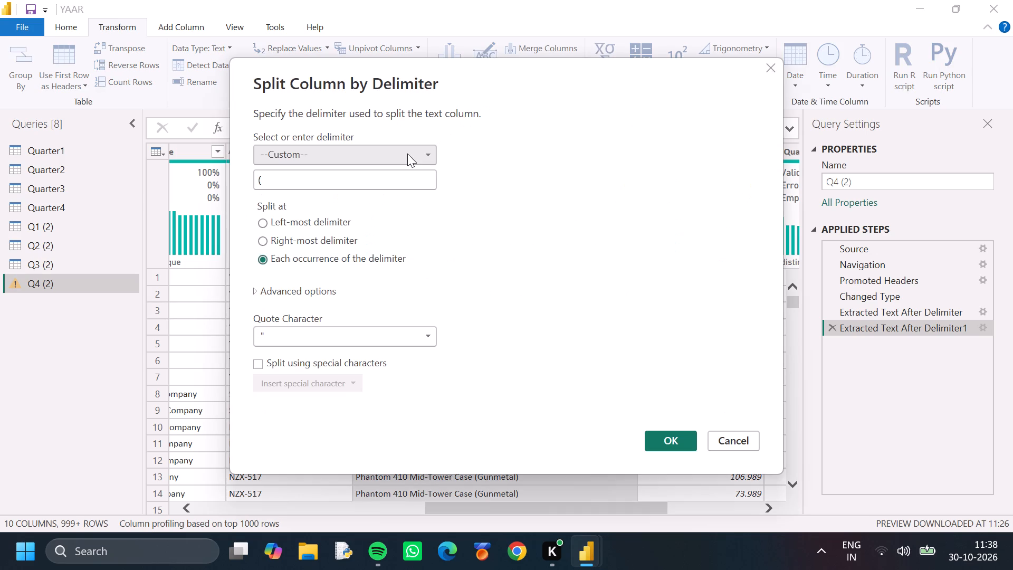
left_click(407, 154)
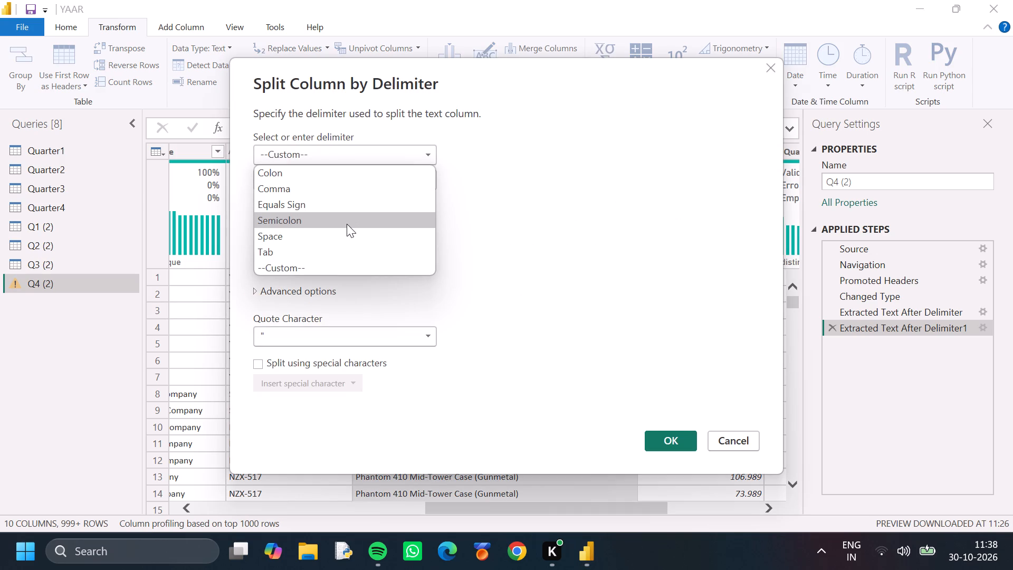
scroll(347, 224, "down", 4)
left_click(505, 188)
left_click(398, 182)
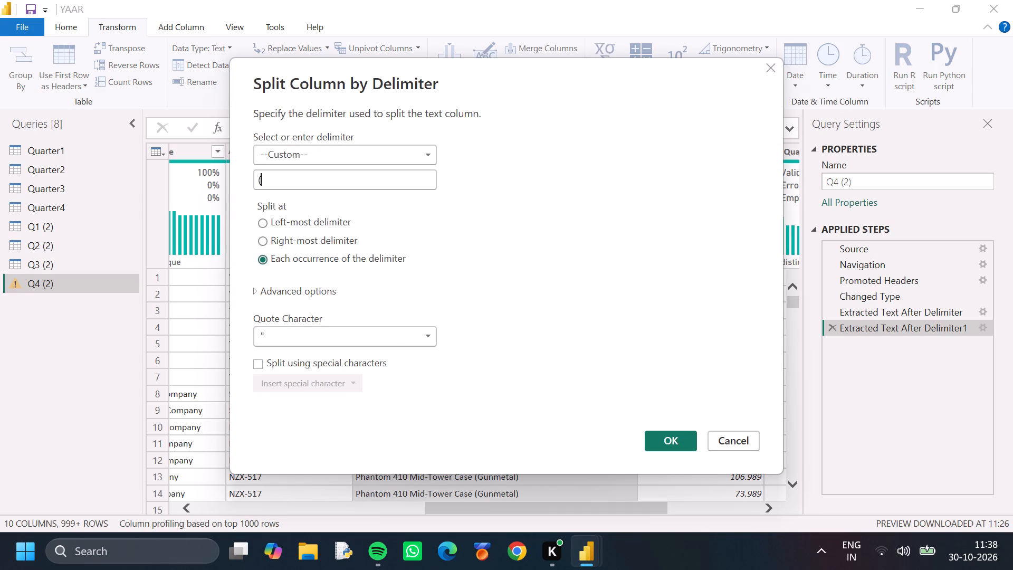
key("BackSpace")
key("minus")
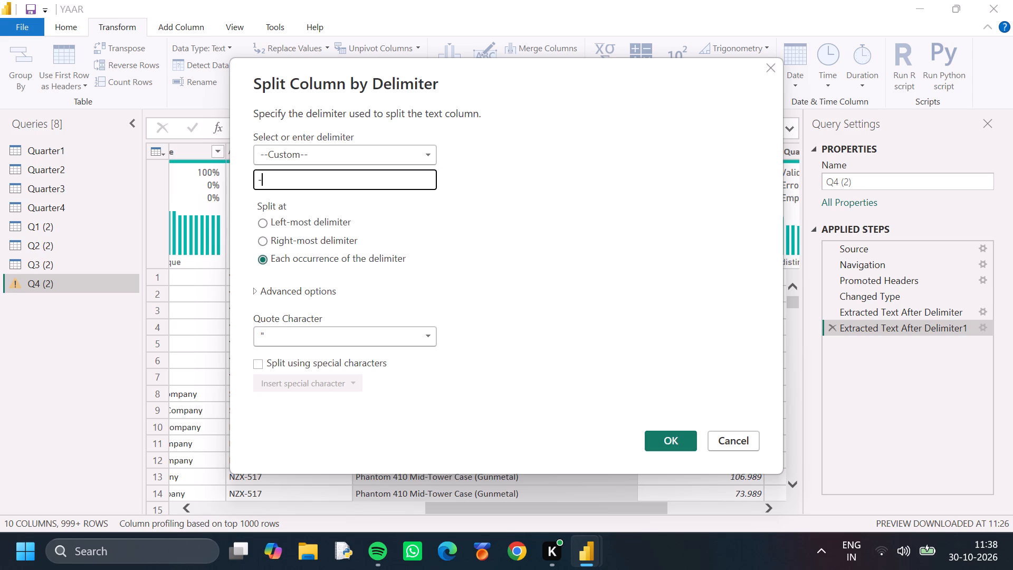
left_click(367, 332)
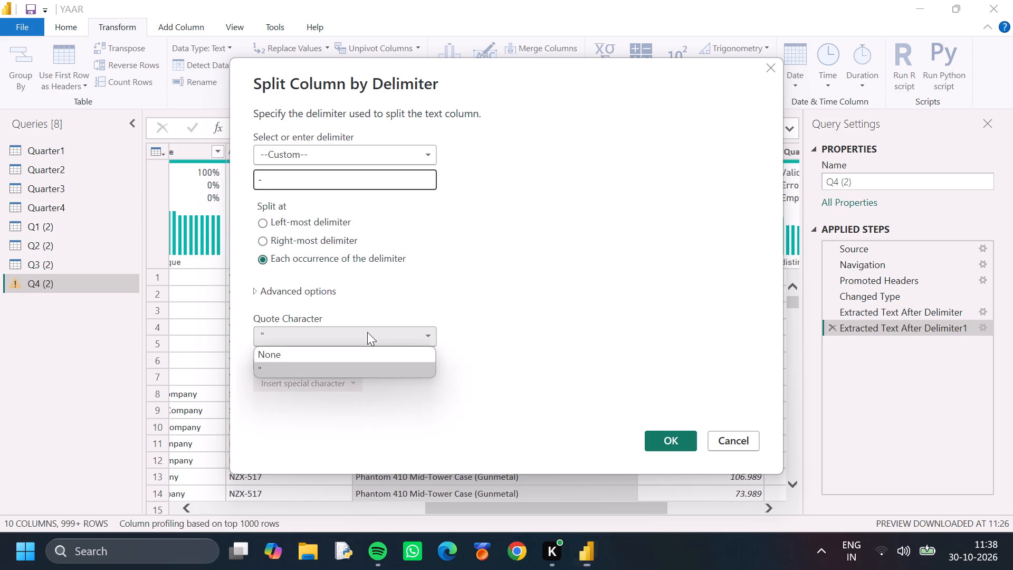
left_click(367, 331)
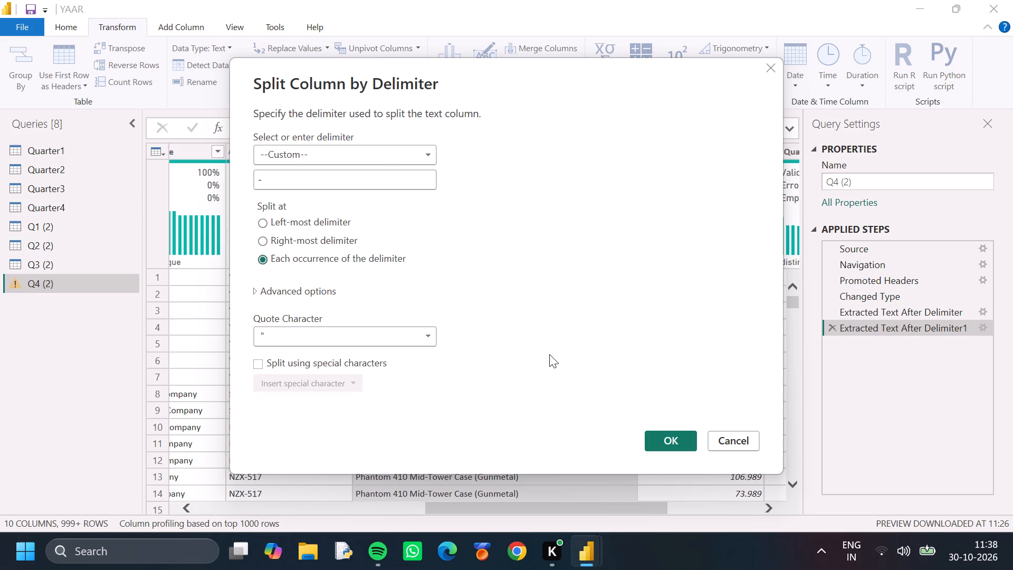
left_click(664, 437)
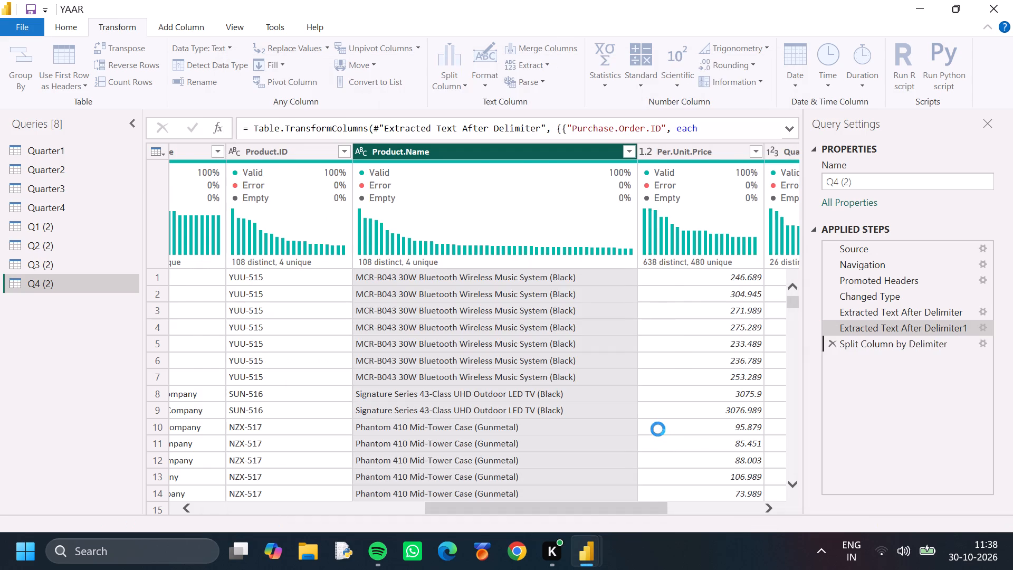
Examine how the product names are divided across the split Product.Name columns of the Q4 (2) query.
scroll(431, 401, "down", 10)
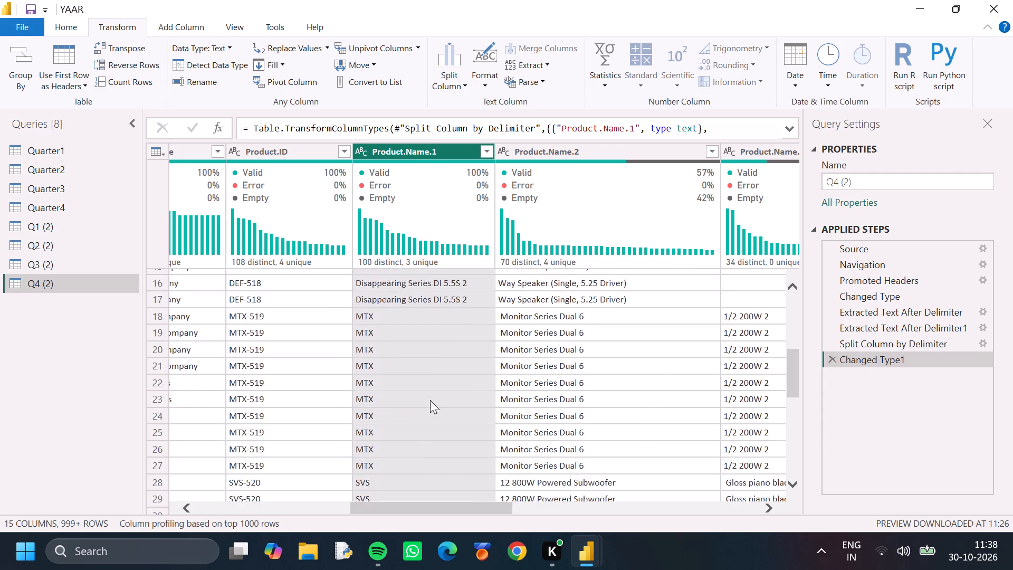
scroll(430, 400, "down", 20)
scroll(429, 391, "up", 1)
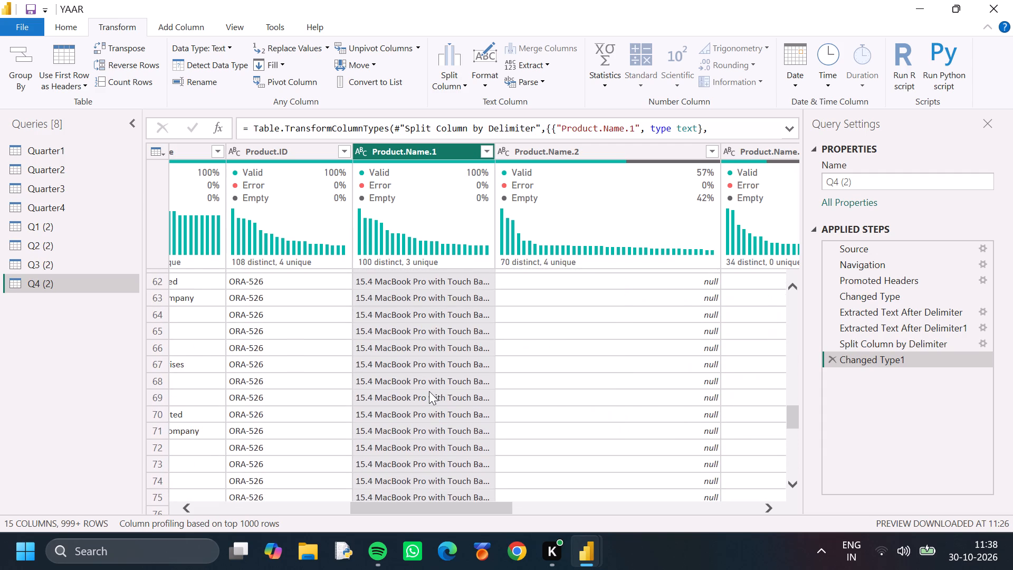
scroll(429, 389, "down", 18)
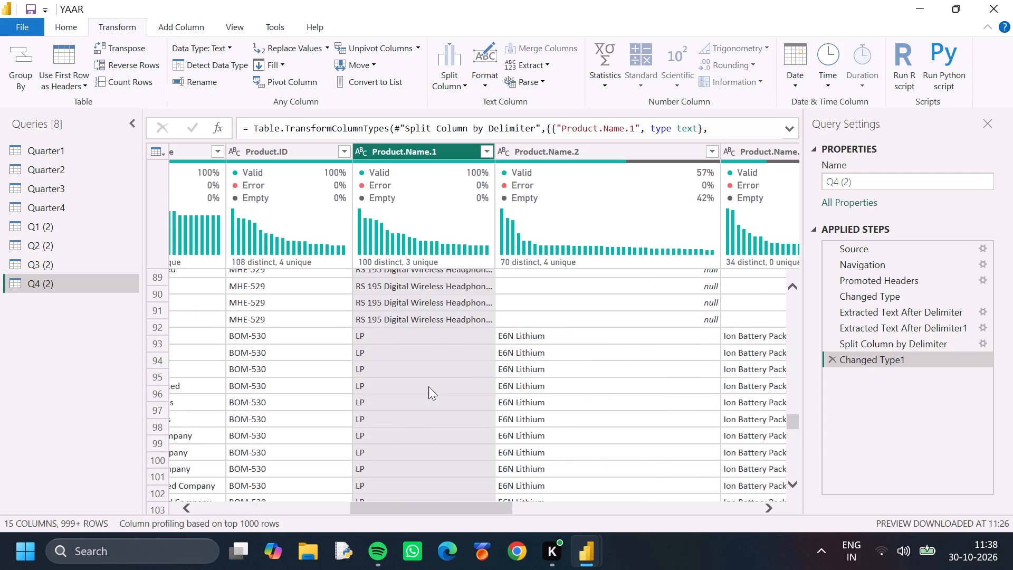
scroll(428, 386, "down", 17)
scroll(428, 386, "down", 5)
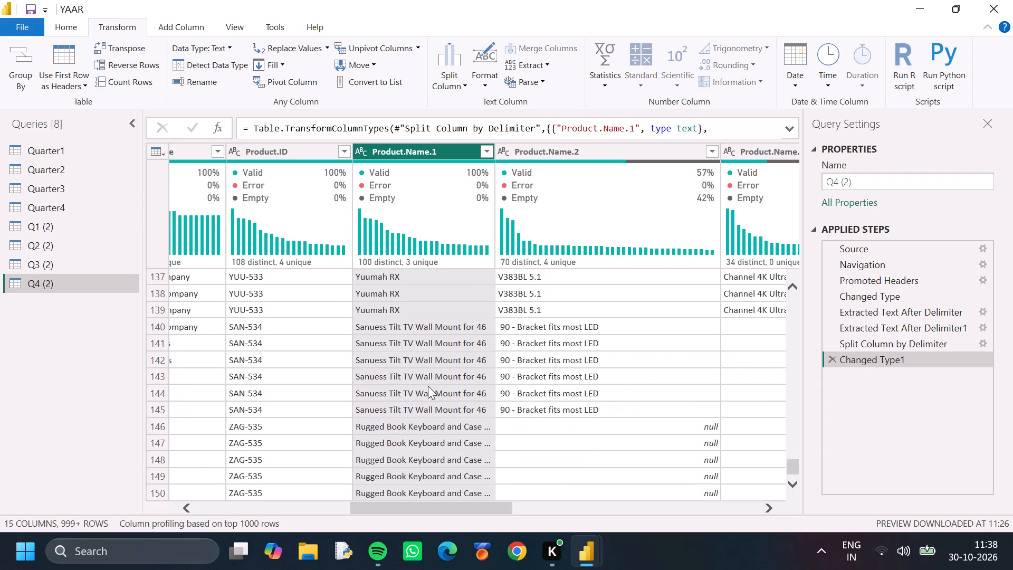
scroll(428, 386, "down", 5)
scroll(428, 392, "up", 1)
scroll(428, 392, "down", 1)
scroll(428, 392, "up", 2)
scroll(428, 392, "down", 4)
scroll(428, 392, "up", 1)
scroll(428, 392, "down", 3)
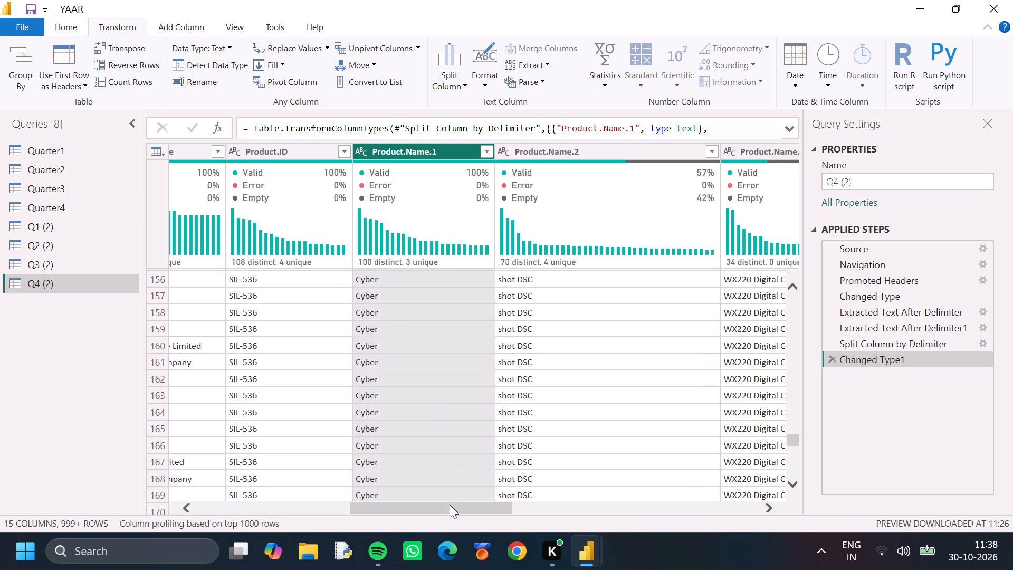
left_click_drag(450, 505, 785, 525)
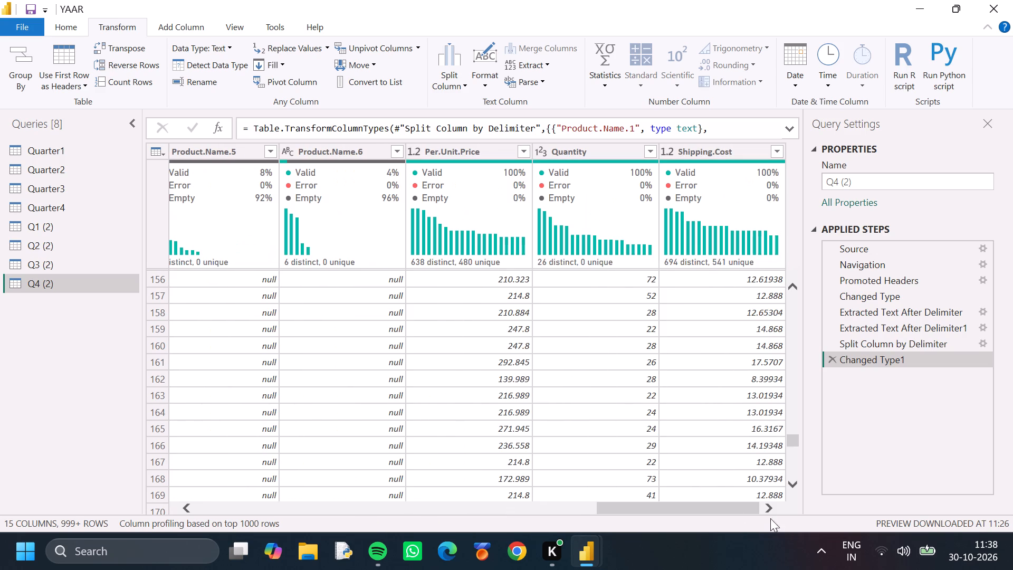
left_click_drag(719, 508, 545, 509)
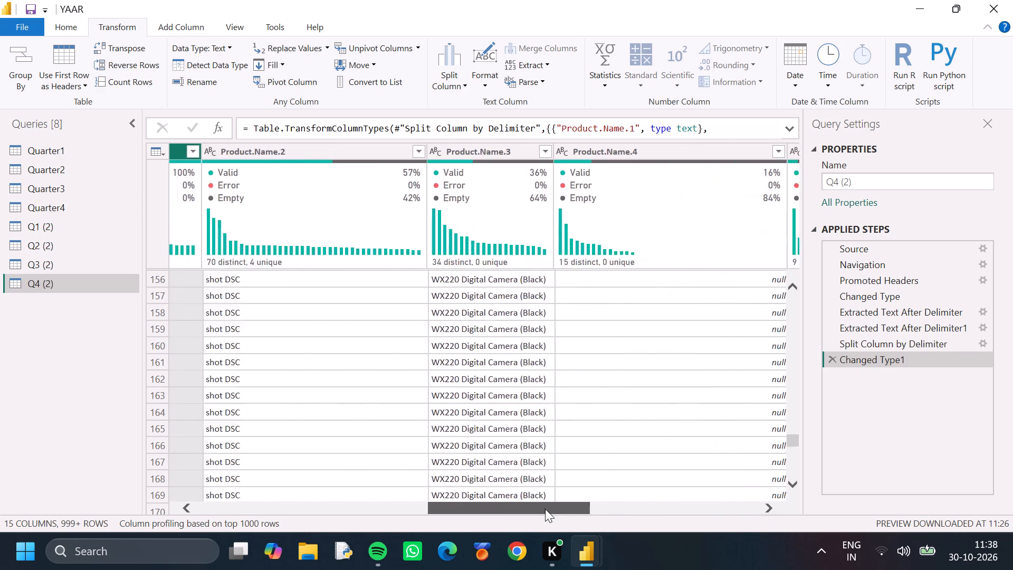
left_click_drag(545, 509, 733, 527)
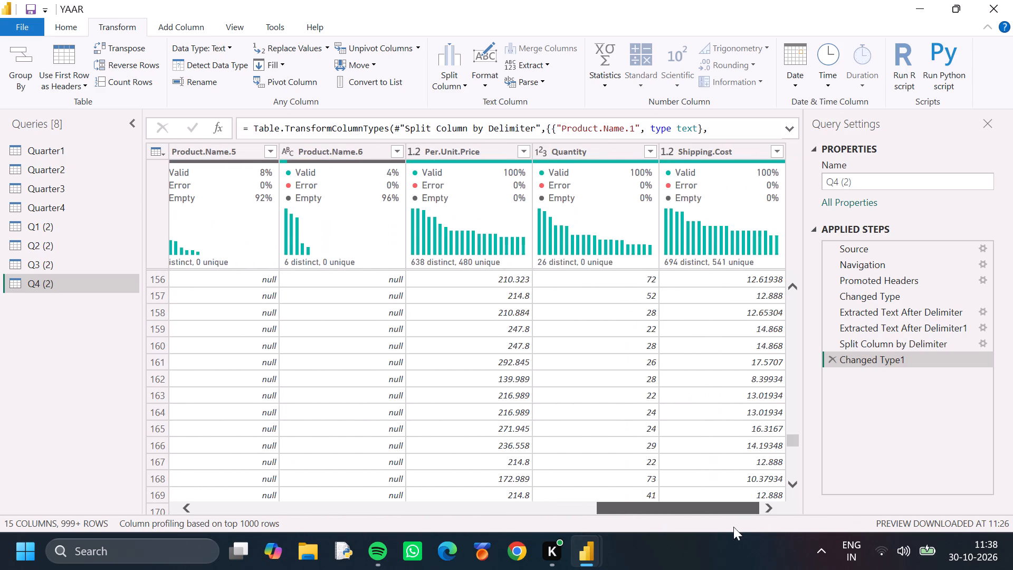
left_click_drag(733, 527, 512, 528)
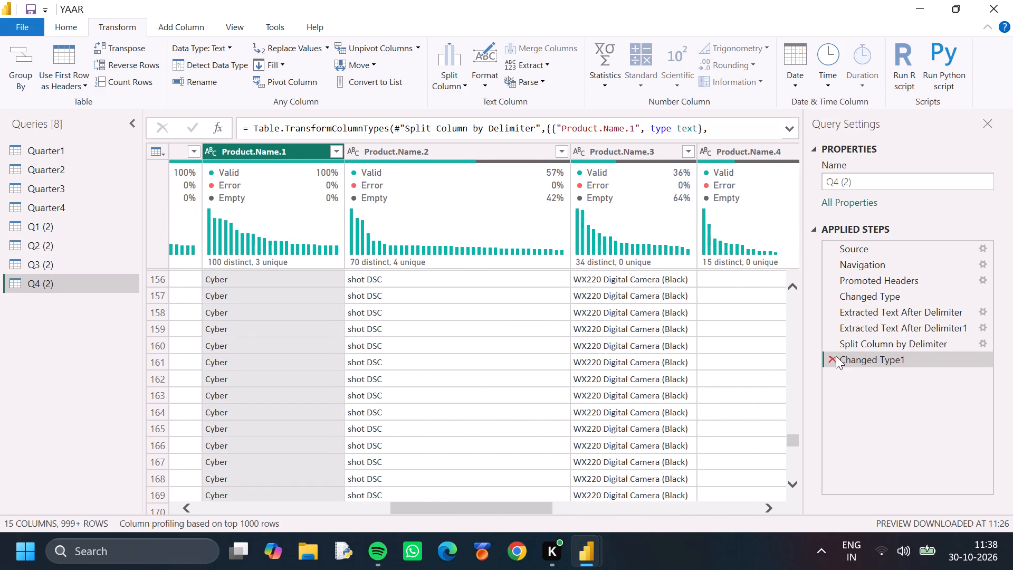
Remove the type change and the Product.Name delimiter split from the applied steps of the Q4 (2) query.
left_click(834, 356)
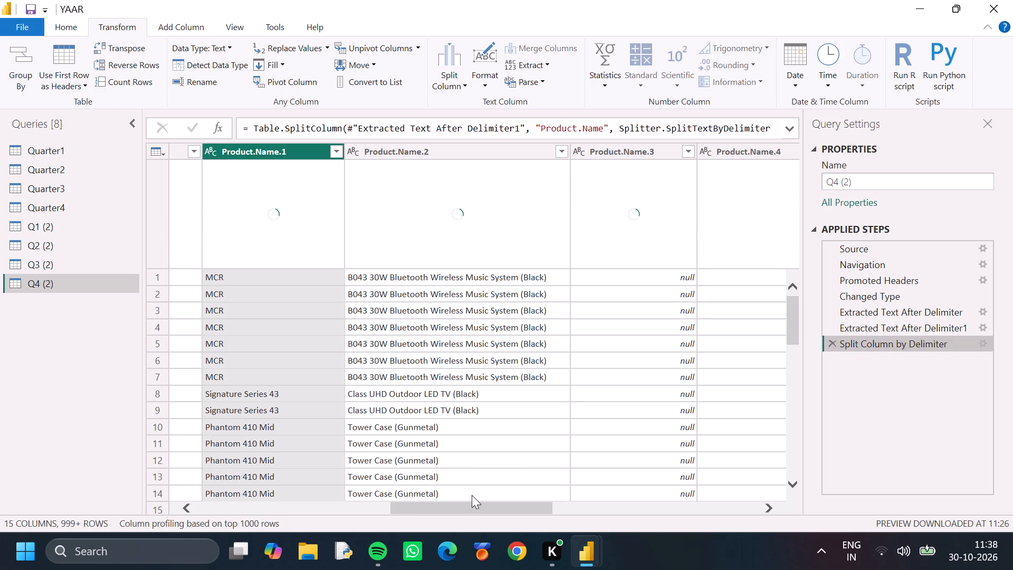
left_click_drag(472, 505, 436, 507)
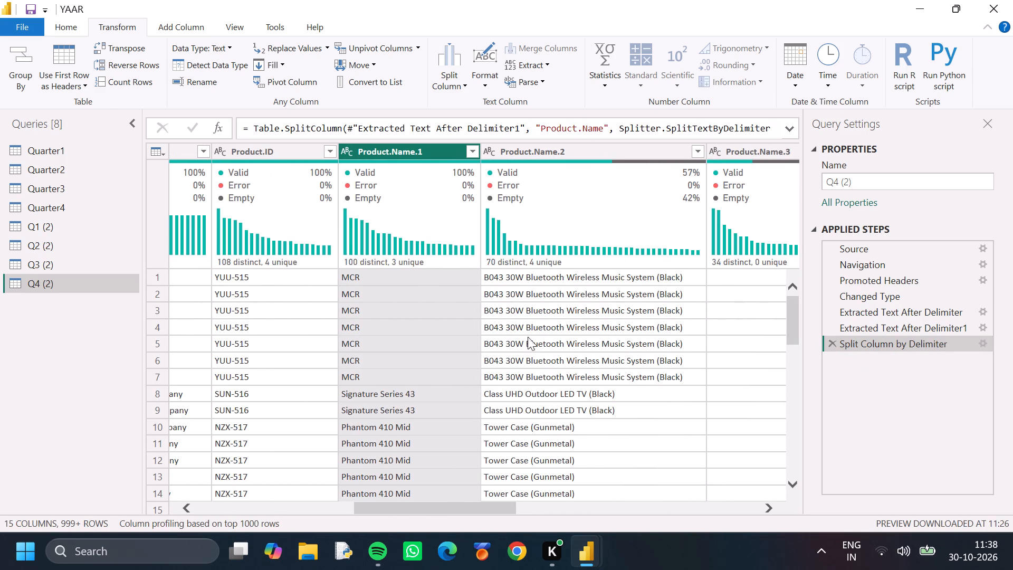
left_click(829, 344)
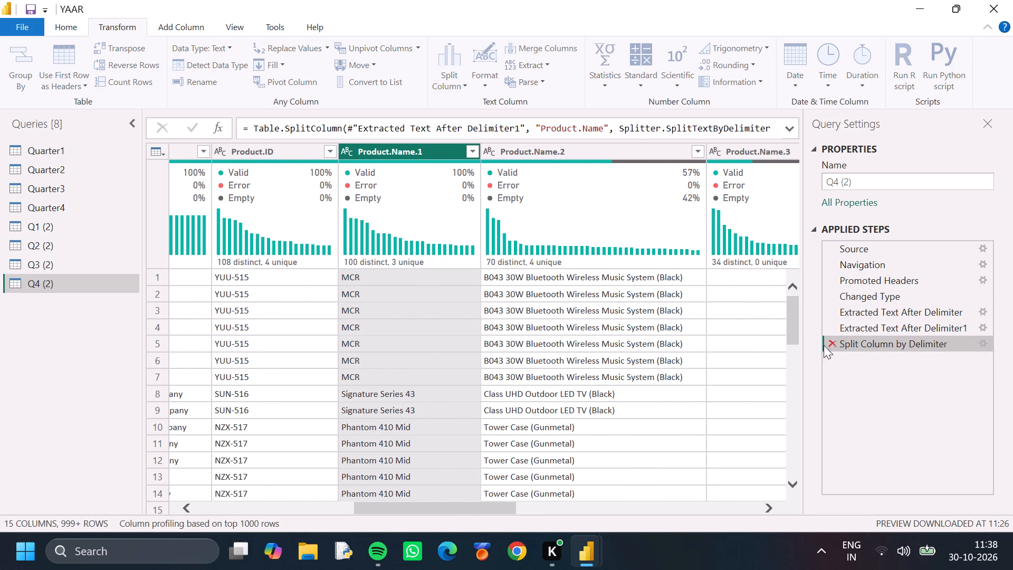
Duplicate the Product.Name column in the Q4 (2) query.
left_click(521, 144)
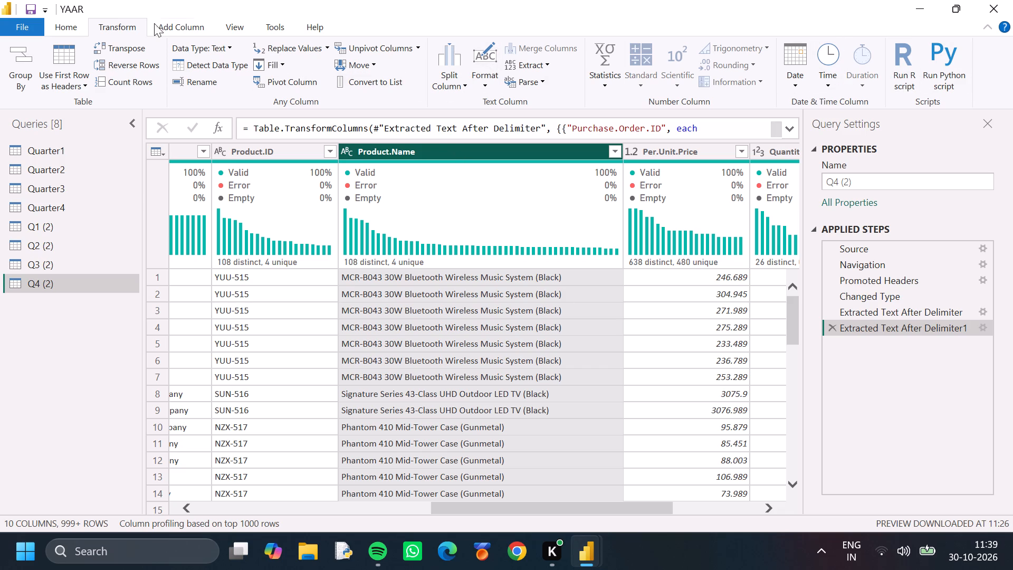
left_click(207, 20)
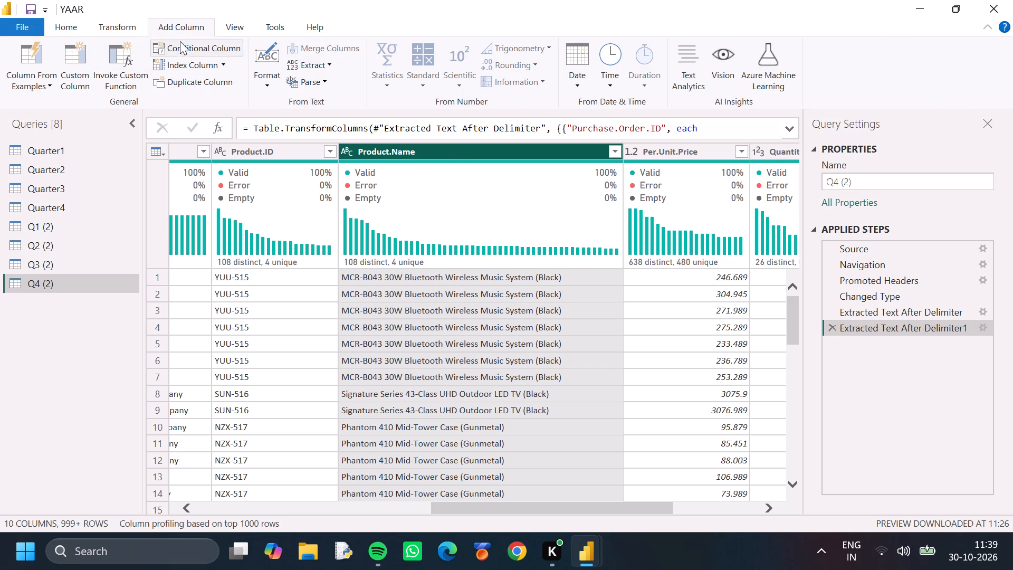
left_click(224, 83)
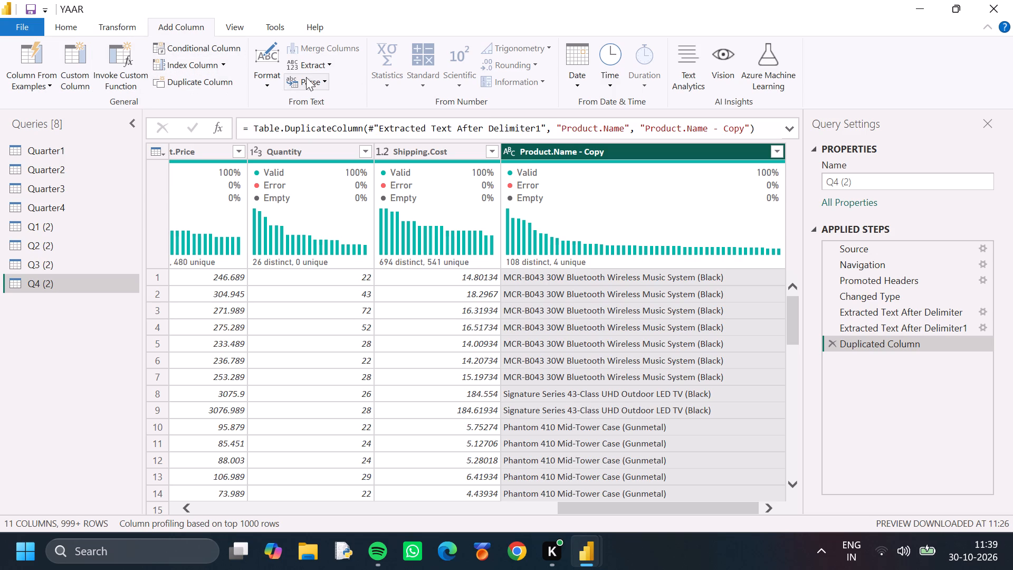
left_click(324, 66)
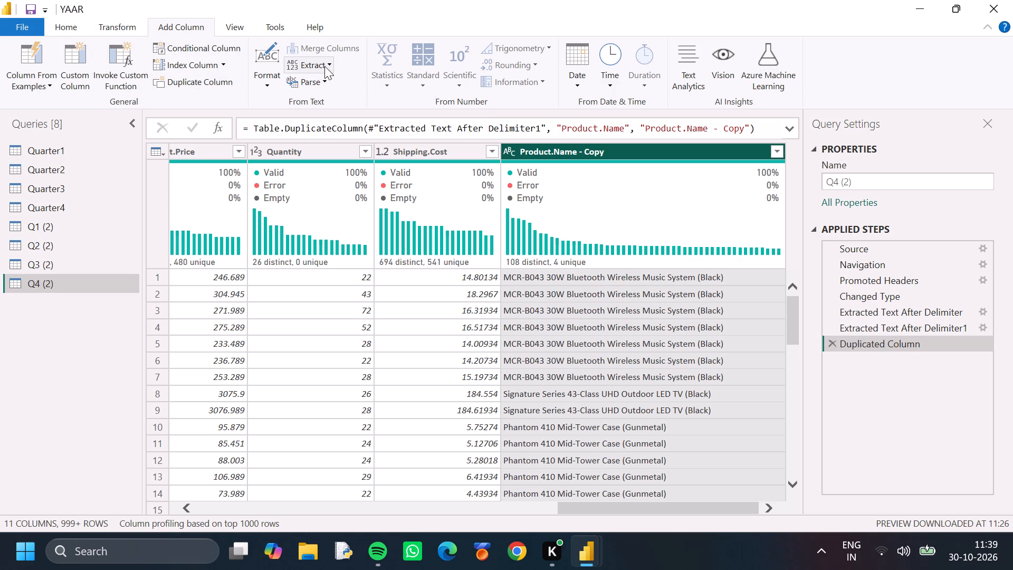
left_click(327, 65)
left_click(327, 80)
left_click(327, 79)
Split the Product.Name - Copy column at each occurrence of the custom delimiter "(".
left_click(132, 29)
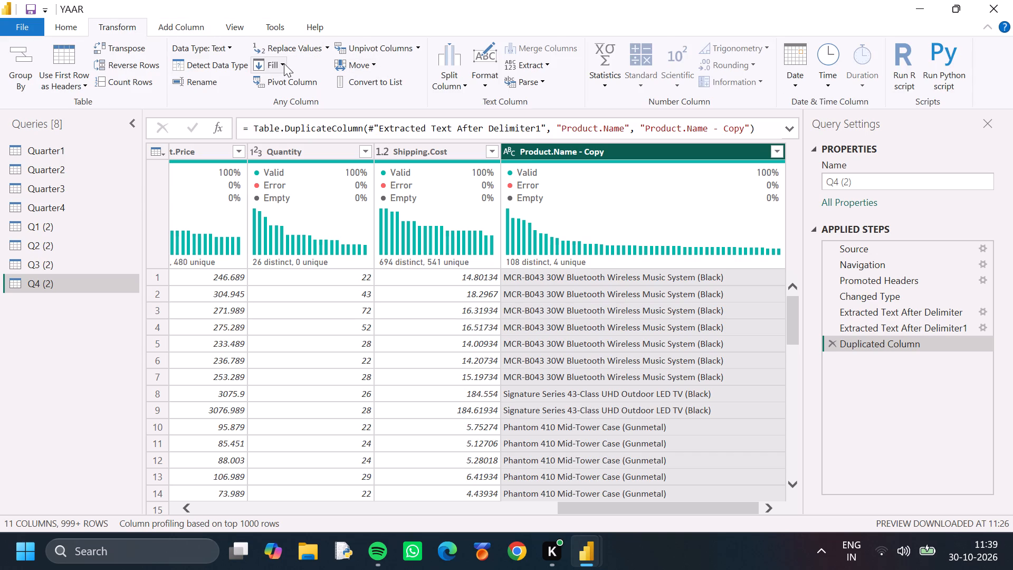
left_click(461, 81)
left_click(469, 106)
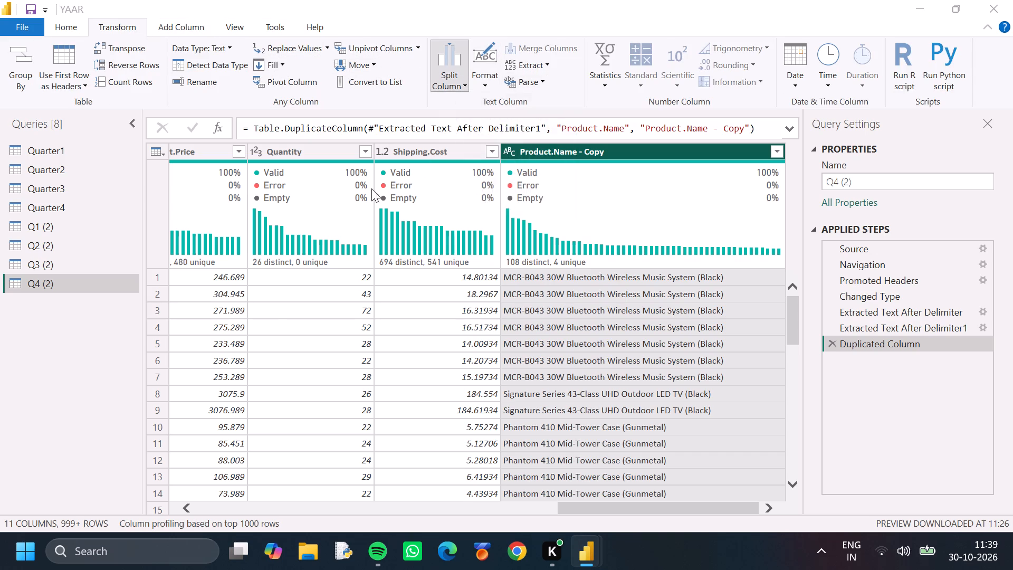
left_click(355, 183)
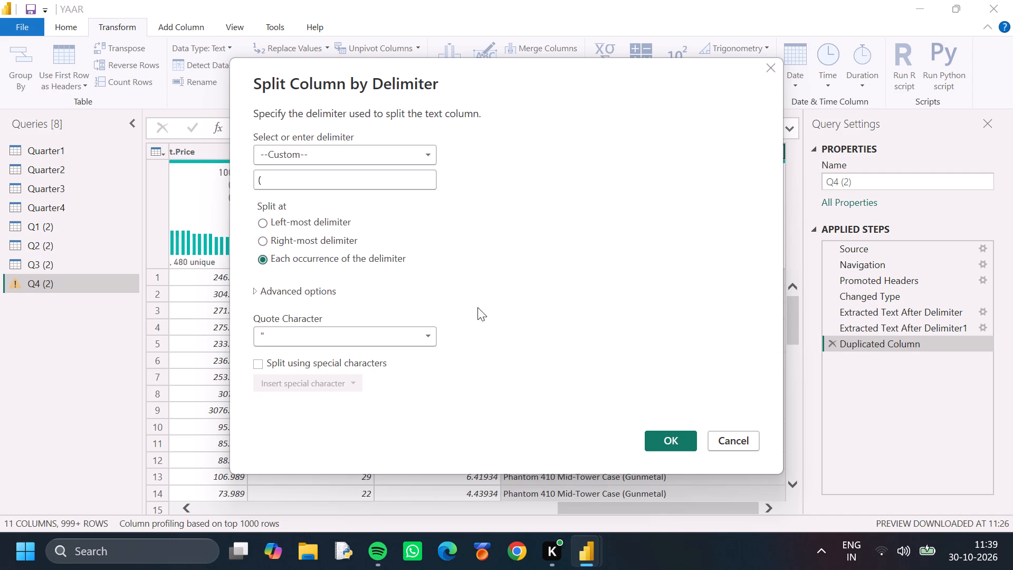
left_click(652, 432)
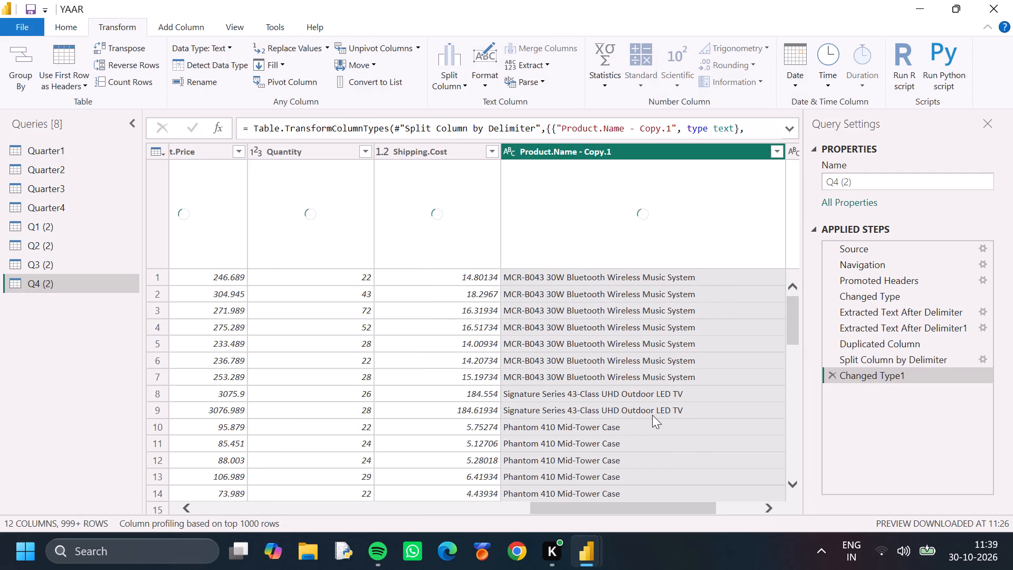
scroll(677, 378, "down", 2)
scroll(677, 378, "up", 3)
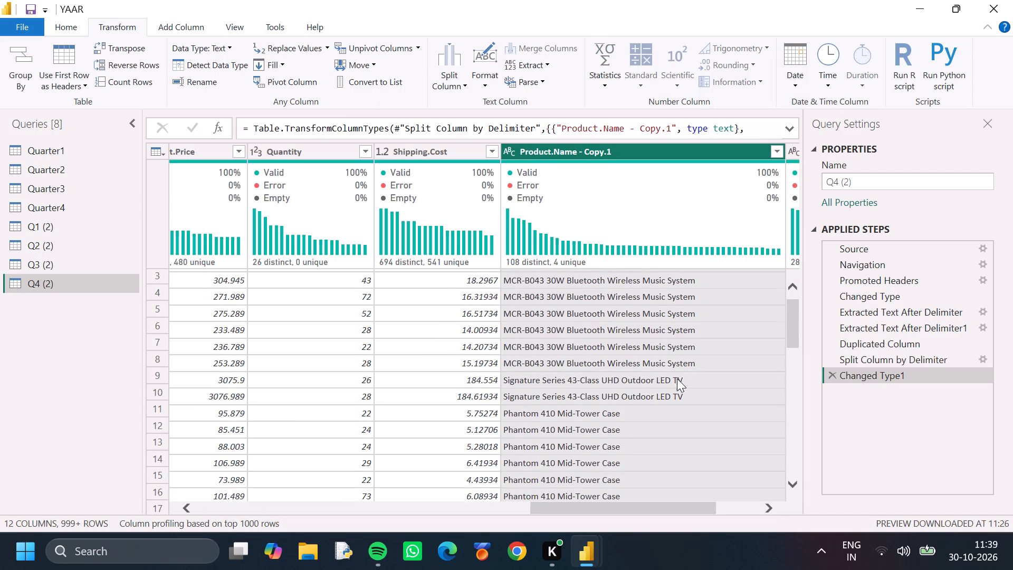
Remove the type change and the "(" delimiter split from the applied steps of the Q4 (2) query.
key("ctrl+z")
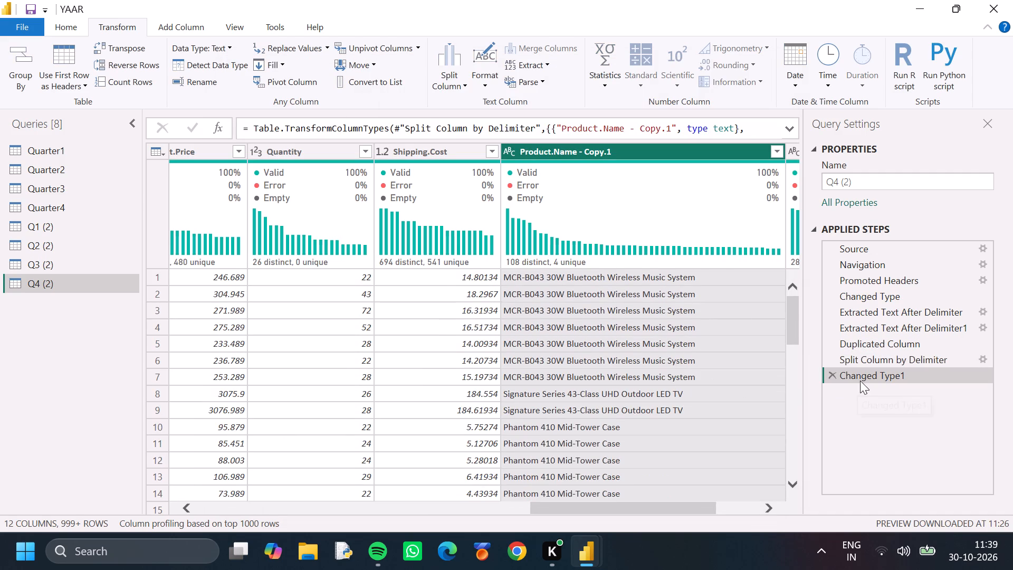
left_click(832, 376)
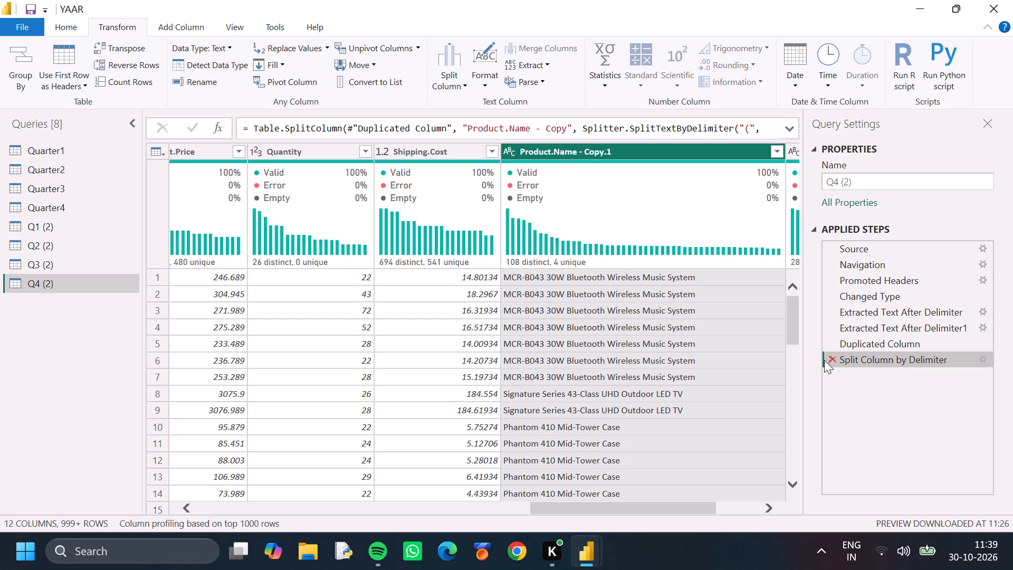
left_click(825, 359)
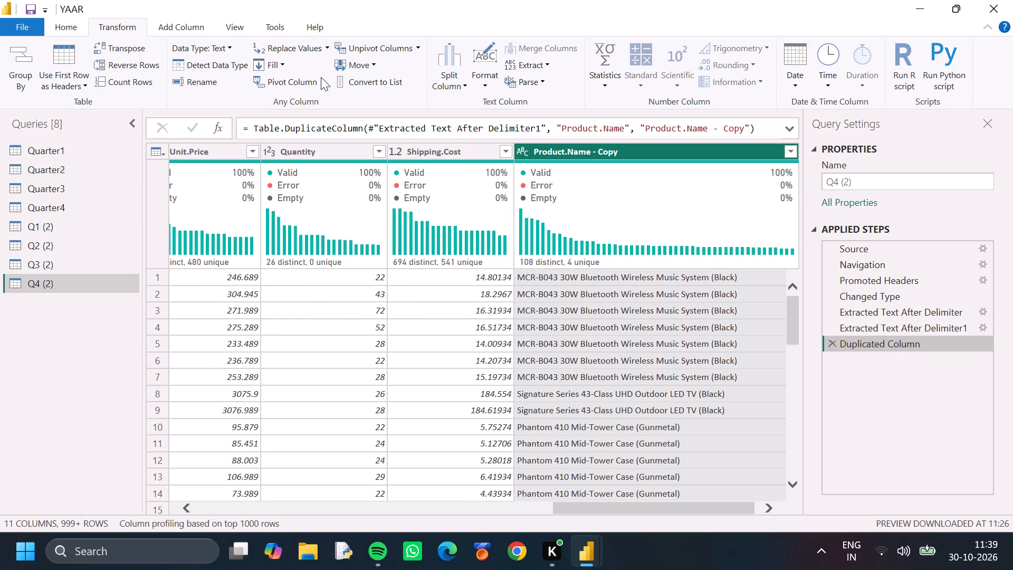
Split the Product.Name - Copy column at each occurrence of the custom delimiter "(".
left_click(445, 84)
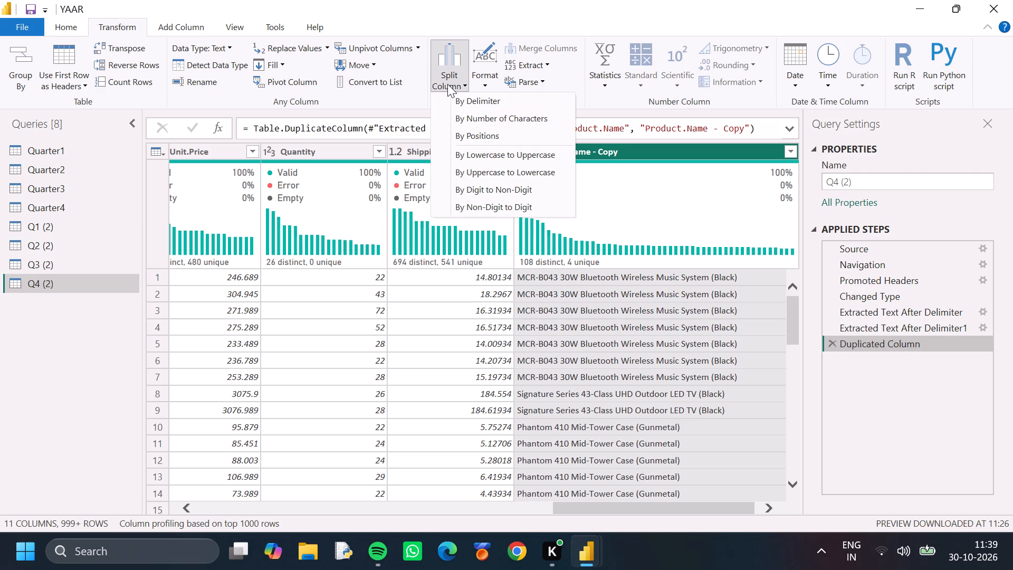
left_click(466, 105)
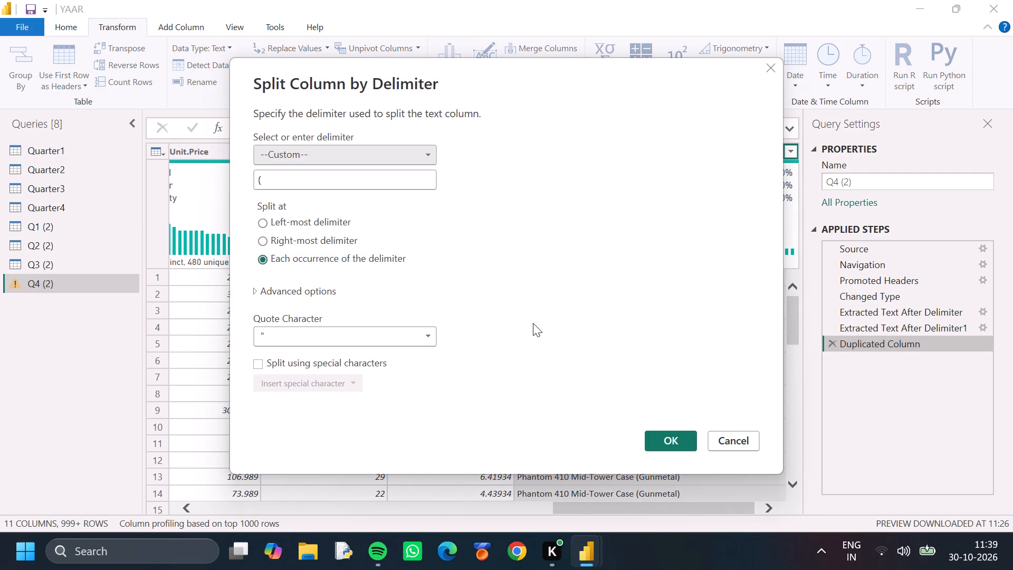
left_click(663, 438)
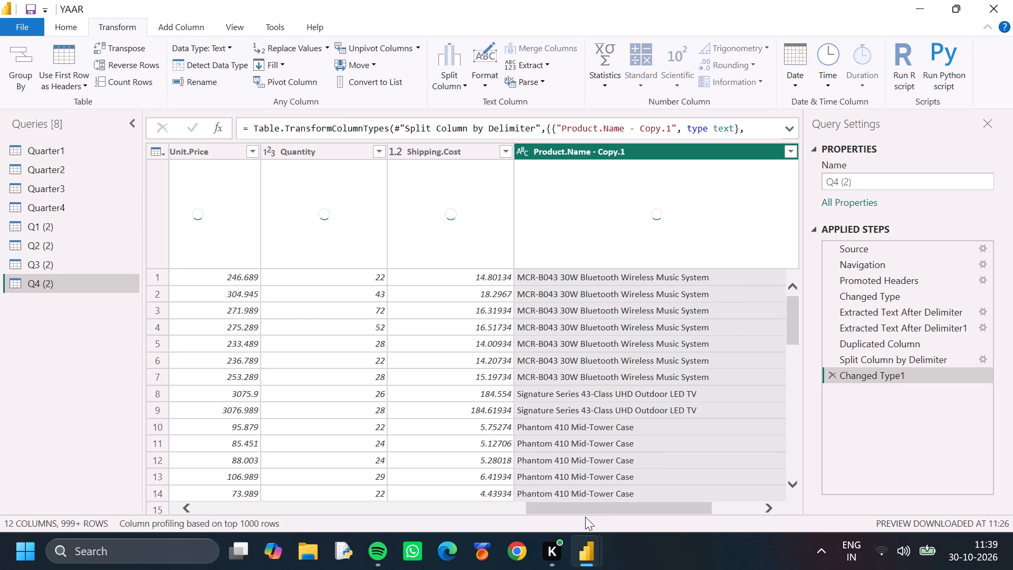
Examine how the product names are divided between the Product.Name - Copy.1 and Product.Name - Copy.2 columns.
left_click_drag(587, 515, 636, 519)
left_click_drag(619, 507, 693, 508)
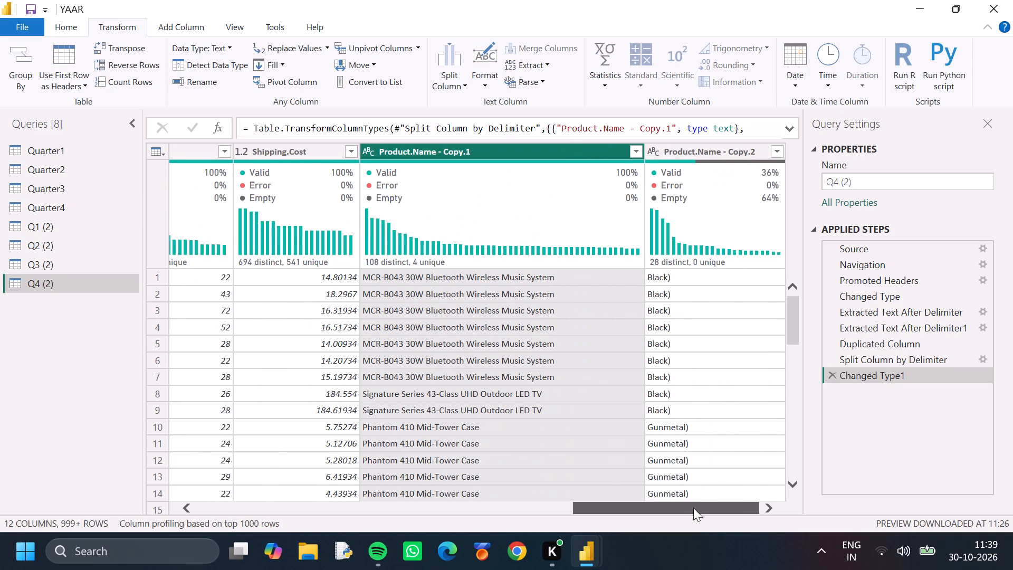
left_click_drag(693, 508, 699, 508)
scroll(691, 453, "down", 5)
scroll(683, 445, "up", 7)
scroll(683, 438, "down", 2)
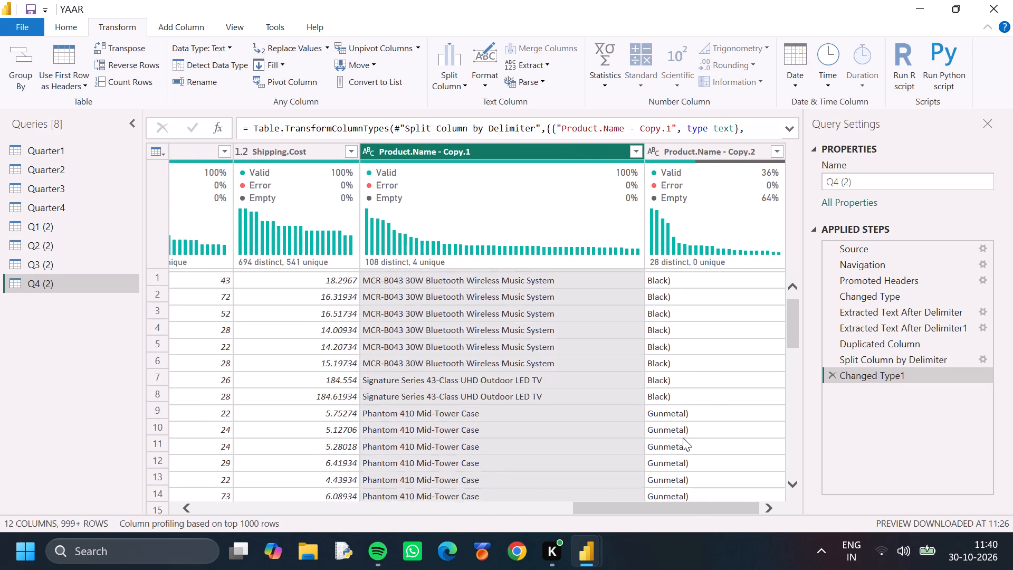
scroll(683, 438, "down", 4)
scroll(682, 436, "up", 10)
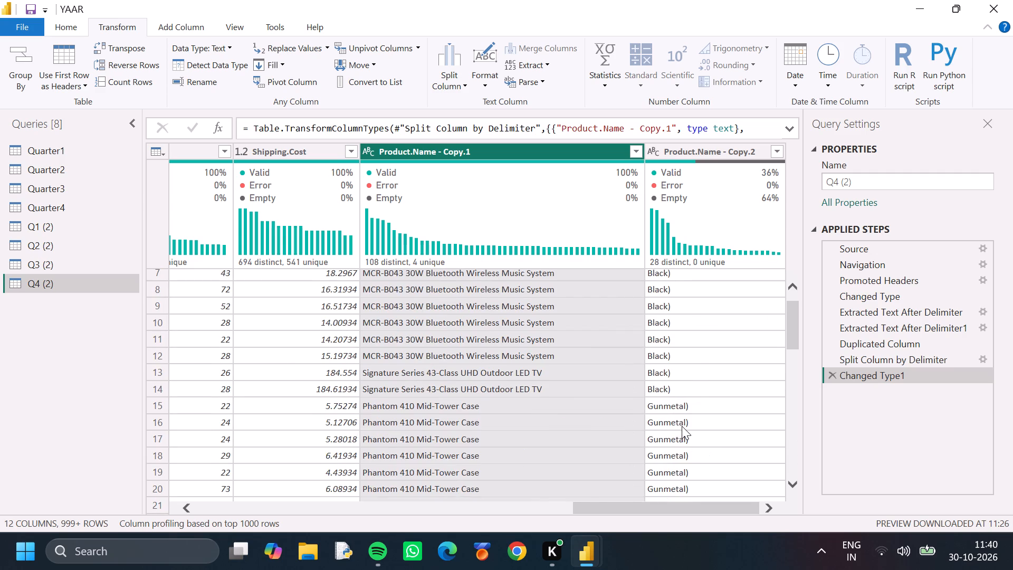
scroll(682, 426, "up", 2)
Remove the Product.Name - Copy.2 column from the Q4 (2) query.
left_click(704, 149)
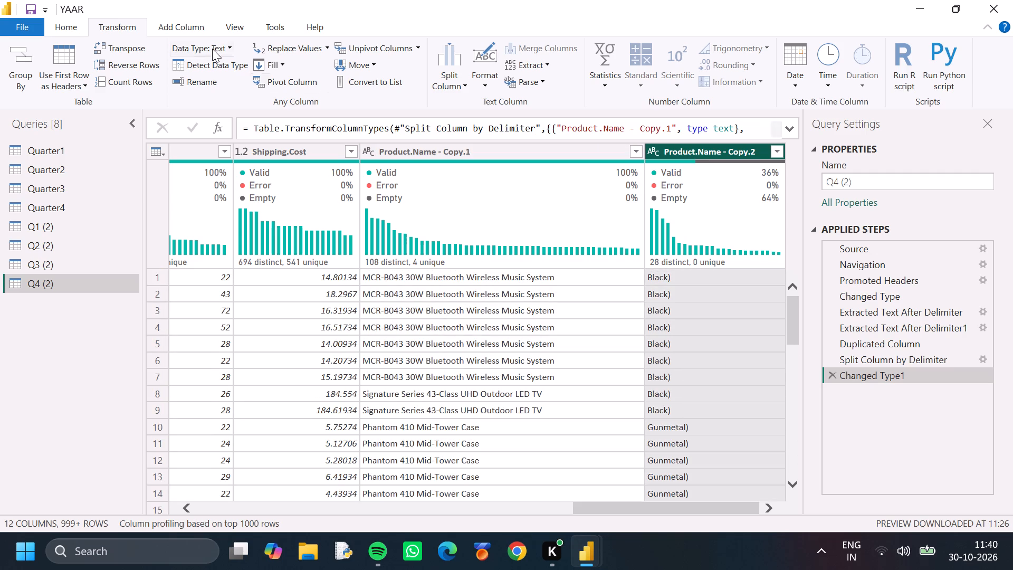
right_click(740, 151)
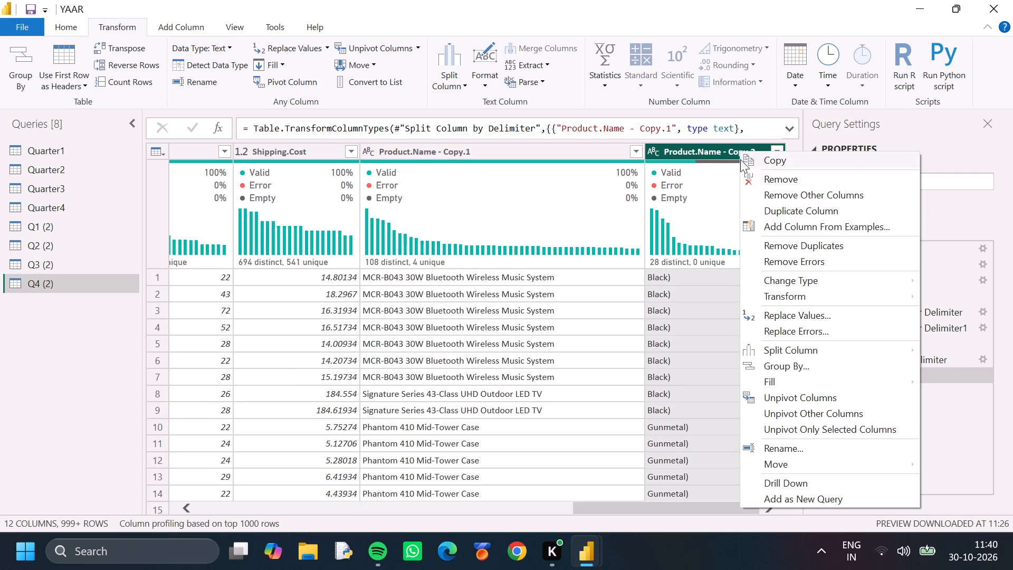
left_click(774, 182)
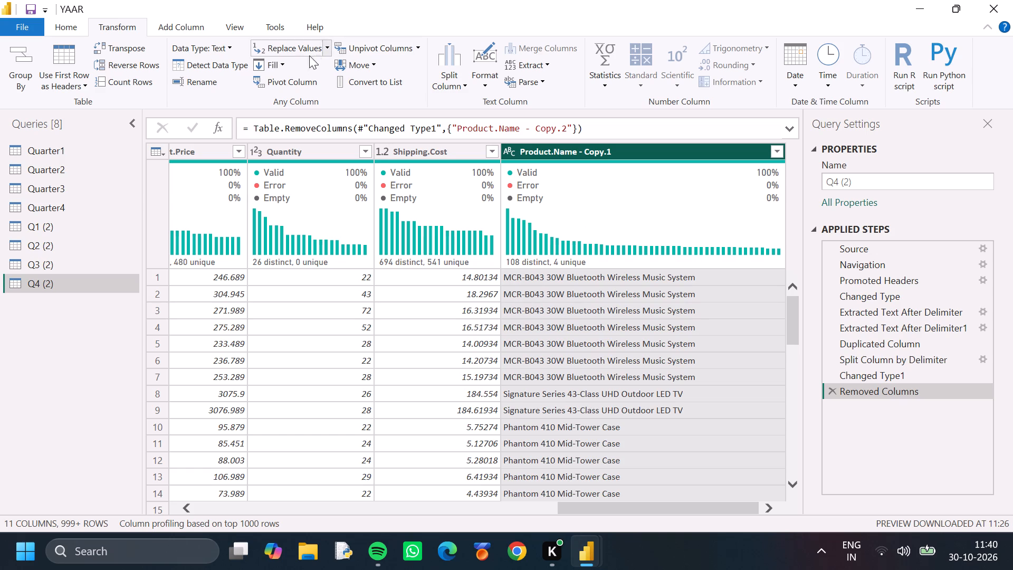
Split the Product.Name - Copy.1 column at each occurrence of the custom delimiter "-".
left_click(435, 80)
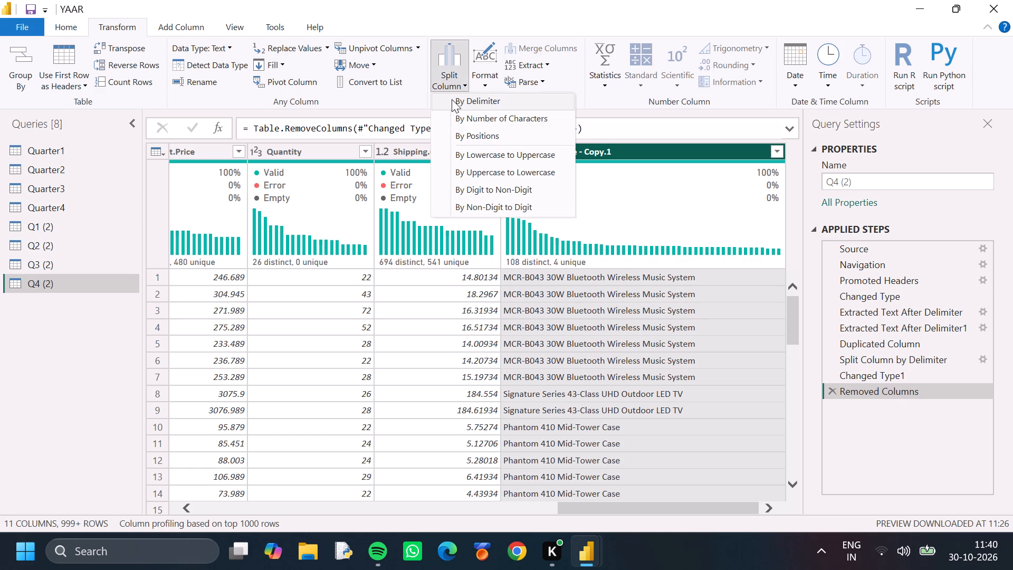
left_click(468, 109)
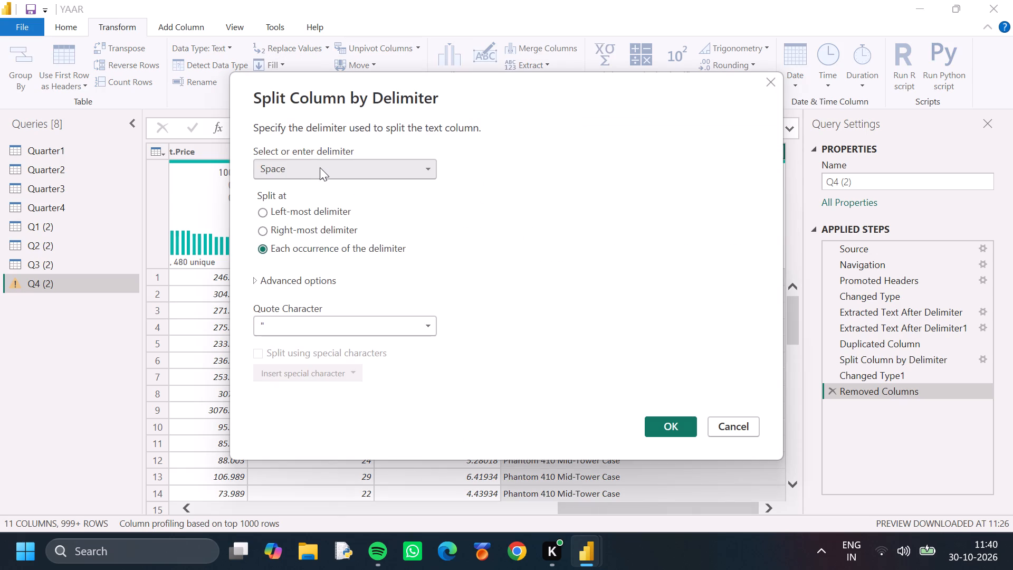
left_click(320, 167)
left_click(320, 167)
left_click(341, 171)
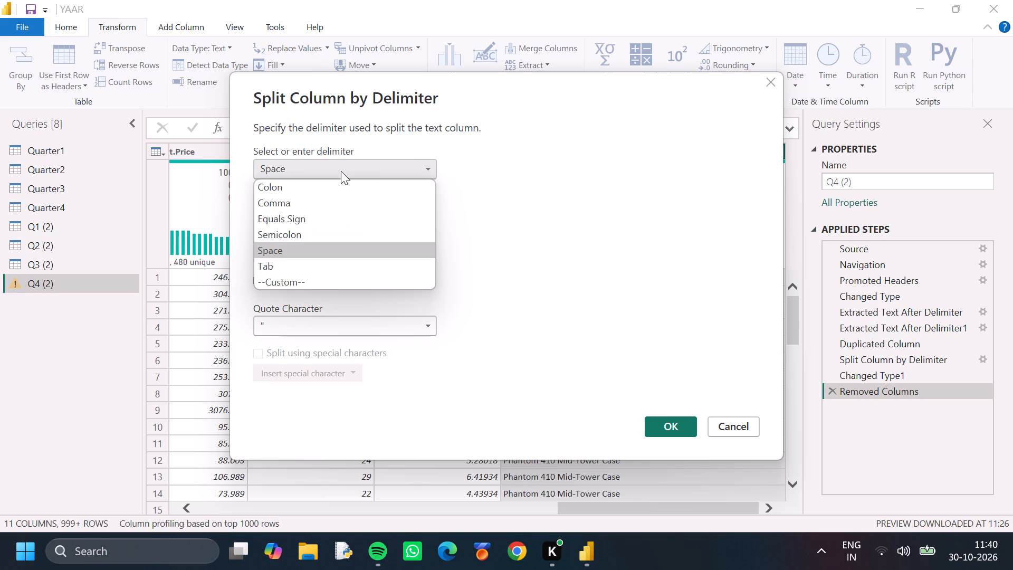
scroll(318, 238, "down", 3)
left_click(309, 280)
left_click(323, 198)
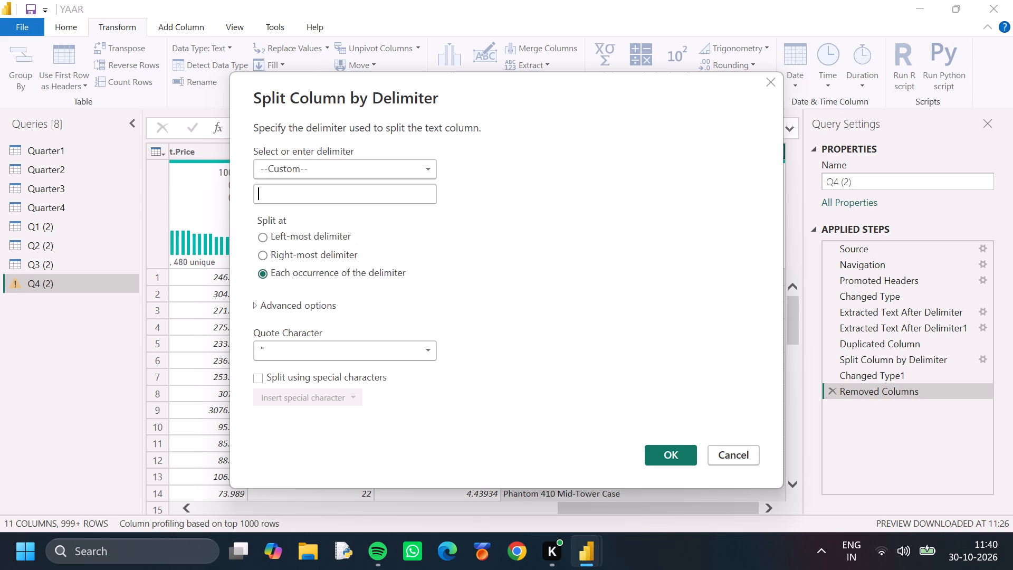
key("minus")
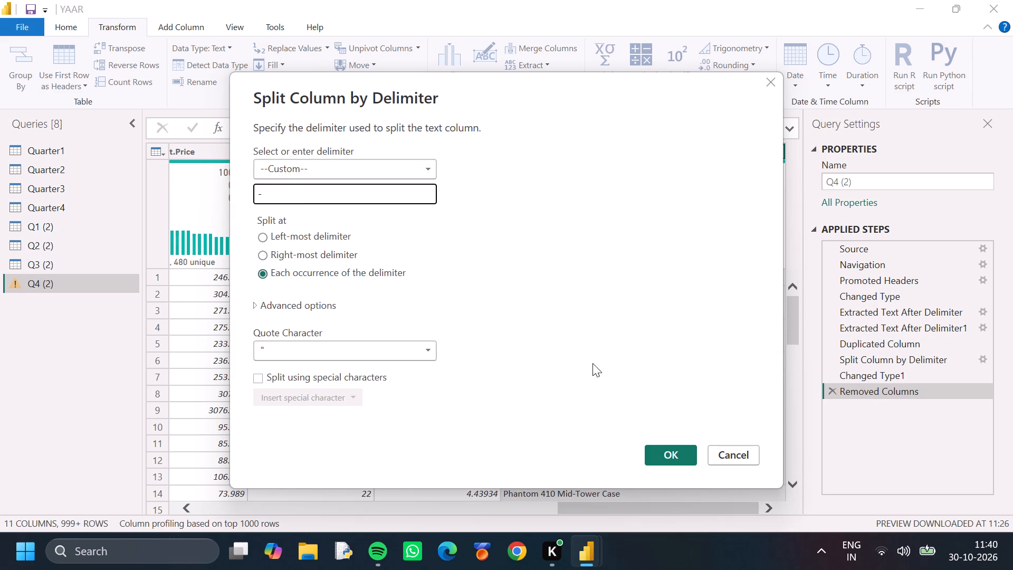
left_click(663, 460)
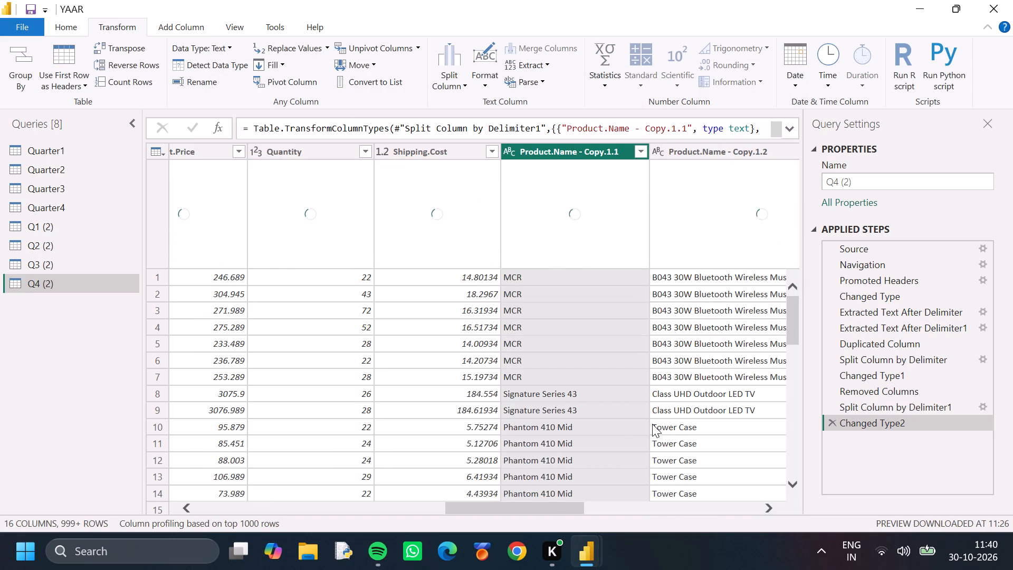
Examine down the rows how the product names are divided across the columns split from Product.Name - Copy.1.
scroll(645, 389, "down", 6)
scroll(643, 387, "up", 8)
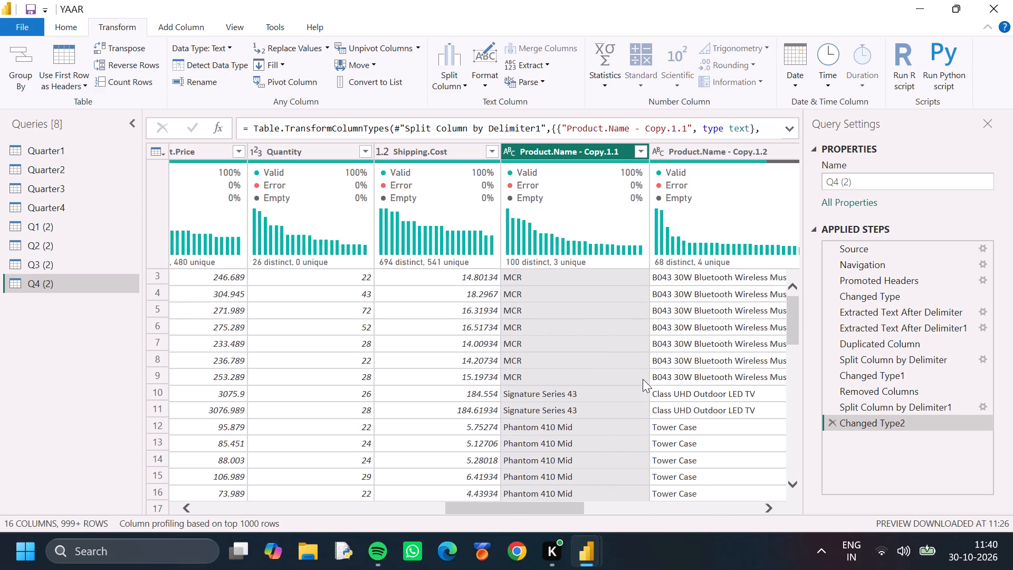
scroll(642, 377, "up", 3)
scroll(640, 395, "down", 20)
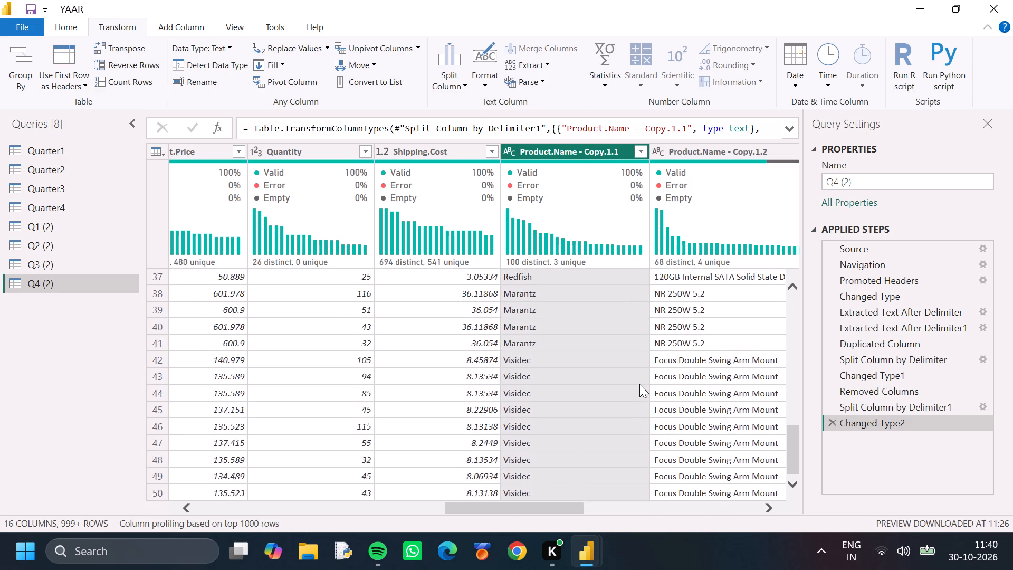
scroll(639, 384, "down", 11)
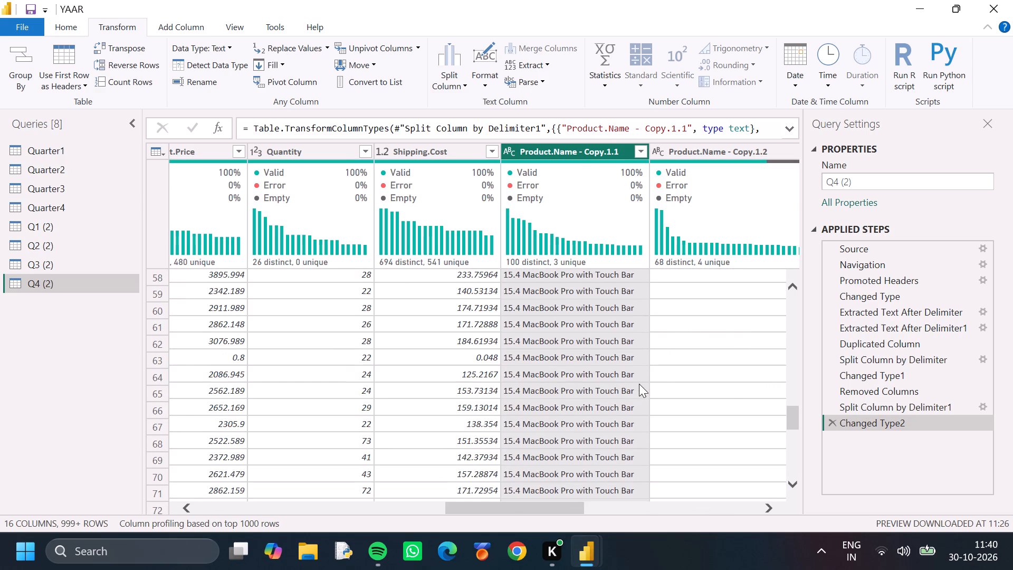
scroll(639, 384, "up", 2)
scroll(639, 384, "down", 14)
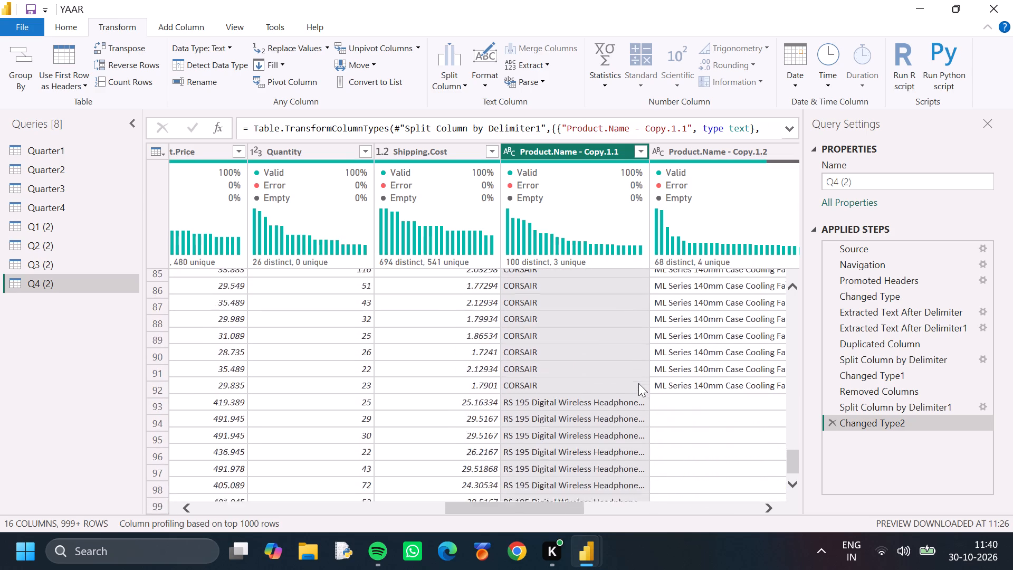
scroll(638, 383, "down", 3)
scroll(627, 265, "up", 4)
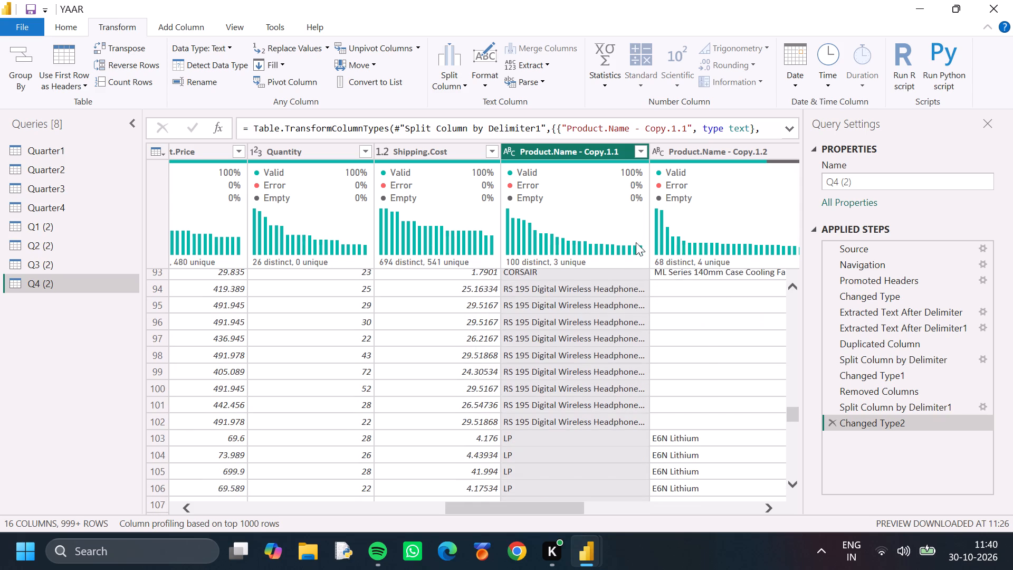
Duplicate the Product.Name column in the Q3 (2) query.
scroll(604, 344, "up", 2)
scroll(604, 343, "up", 20)
scroll(604, 343, "up", 16)
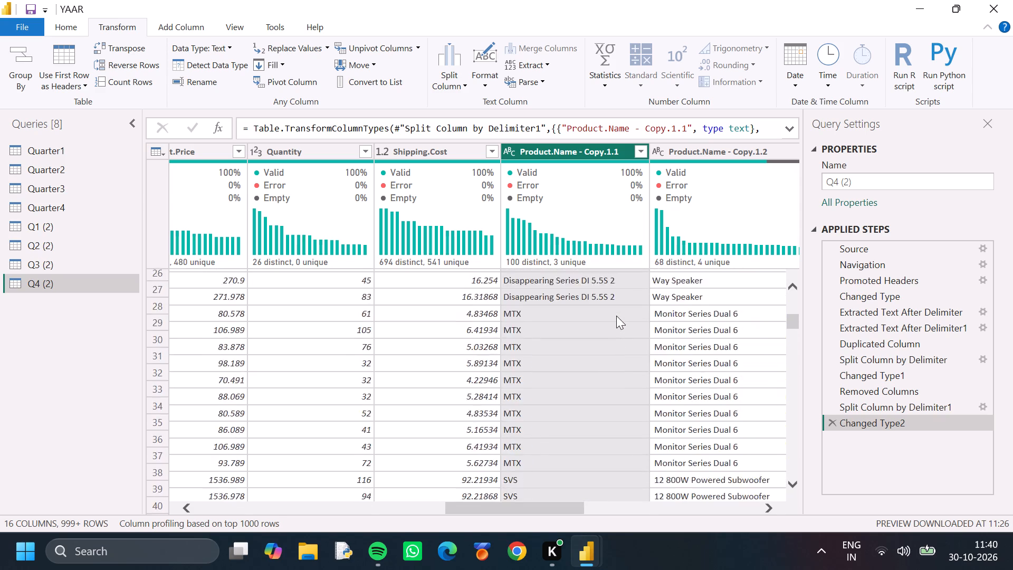
scroll(616, 316, "up", 18)
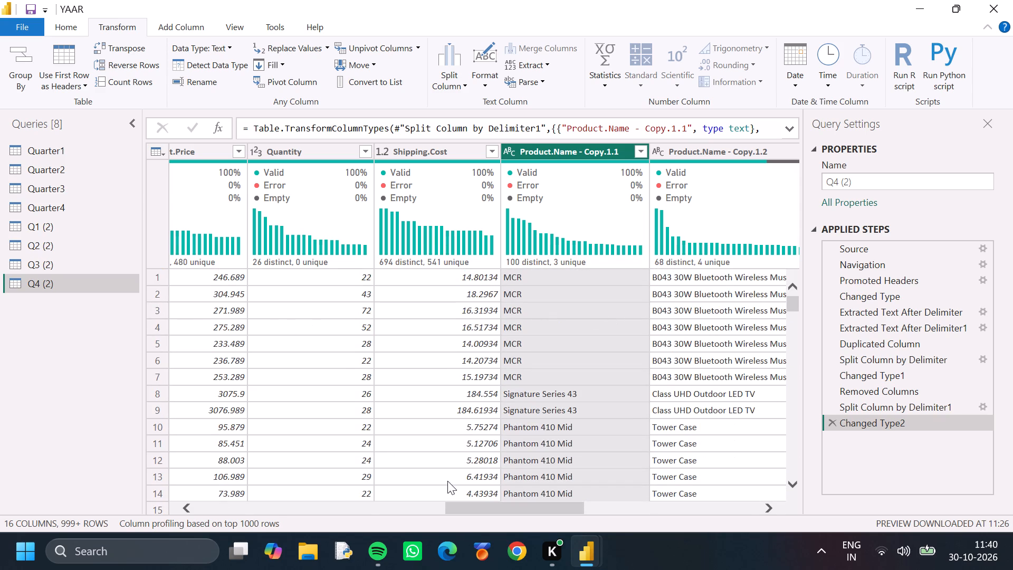
left_click_drag(461, 507, 195, 481)
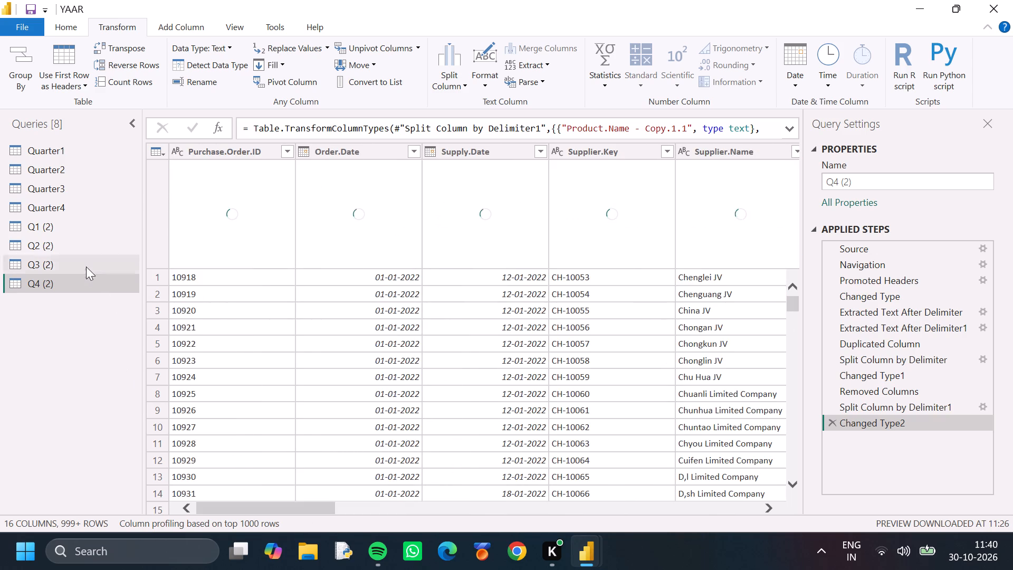
left_click(86, 267)
left_click_drag(415, 509, 566, 504)
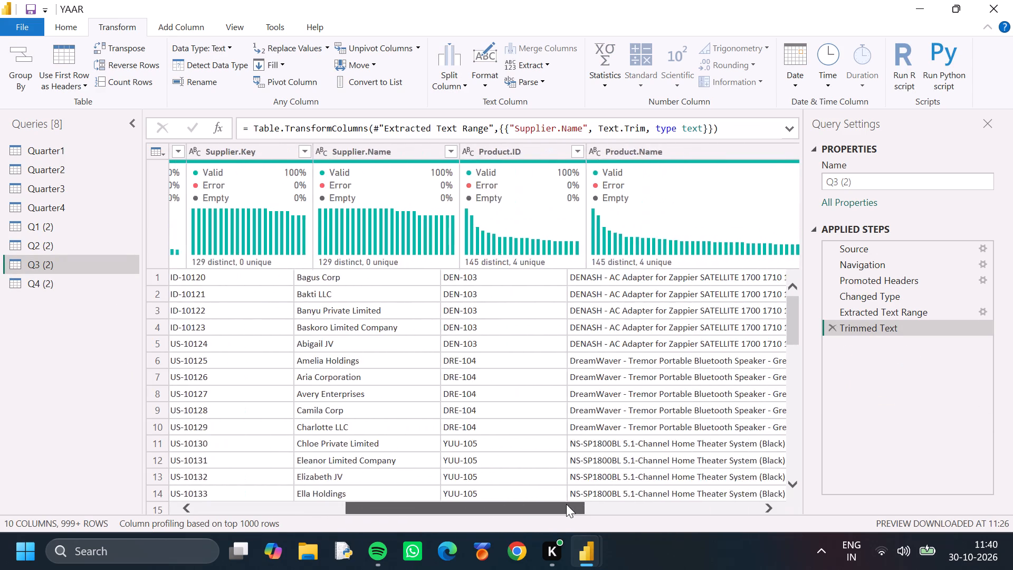
left_click_drag(566, 504, 656, 504)
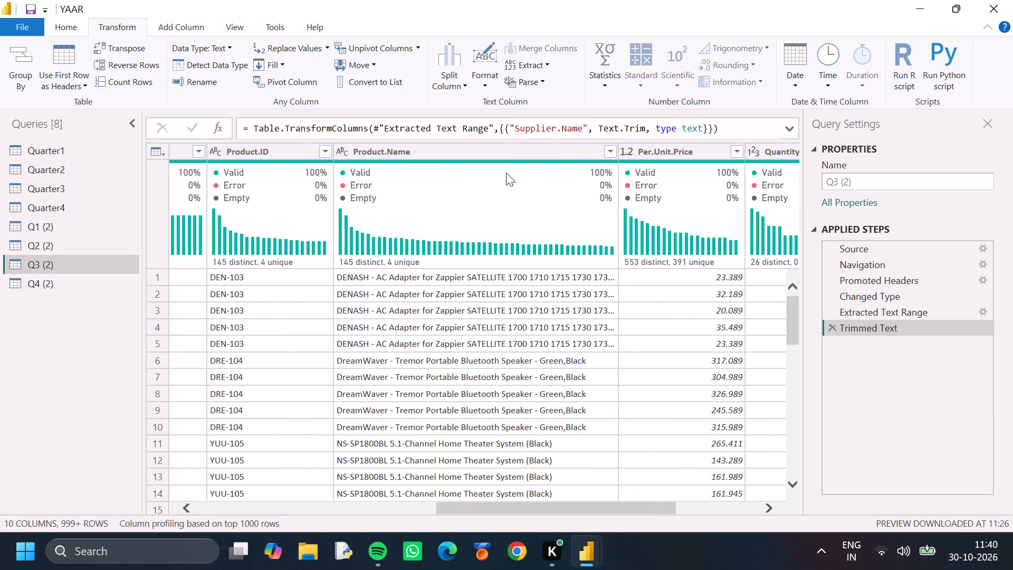
left_click(512, 145)
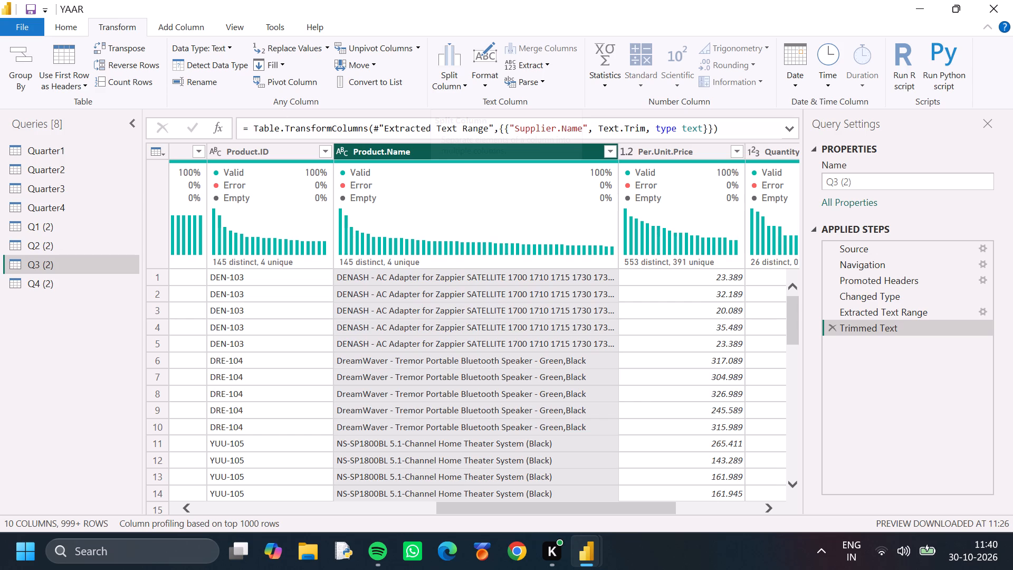
right_click_drag(458, 144, 458, 151)
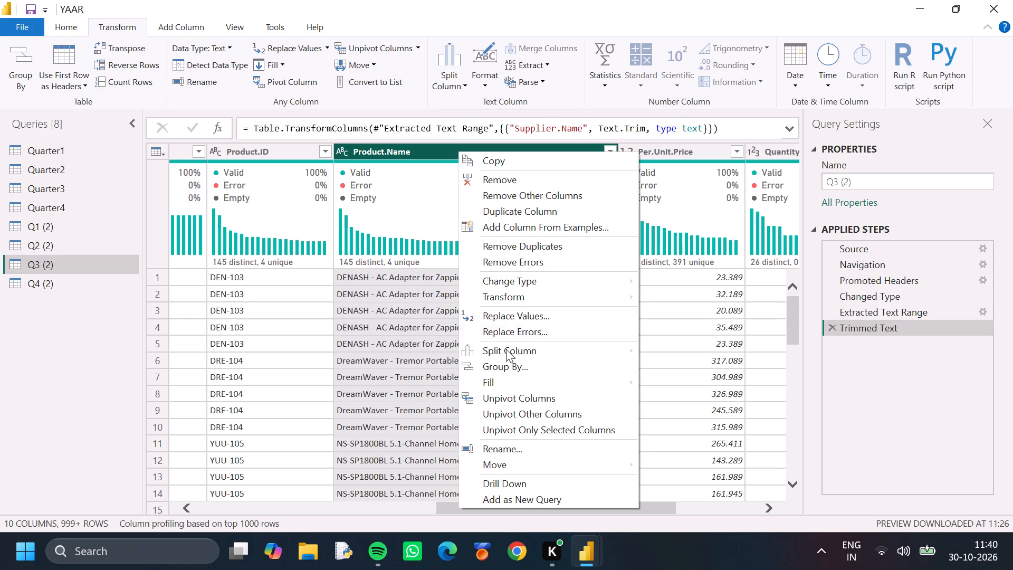
left_click(539, 213)
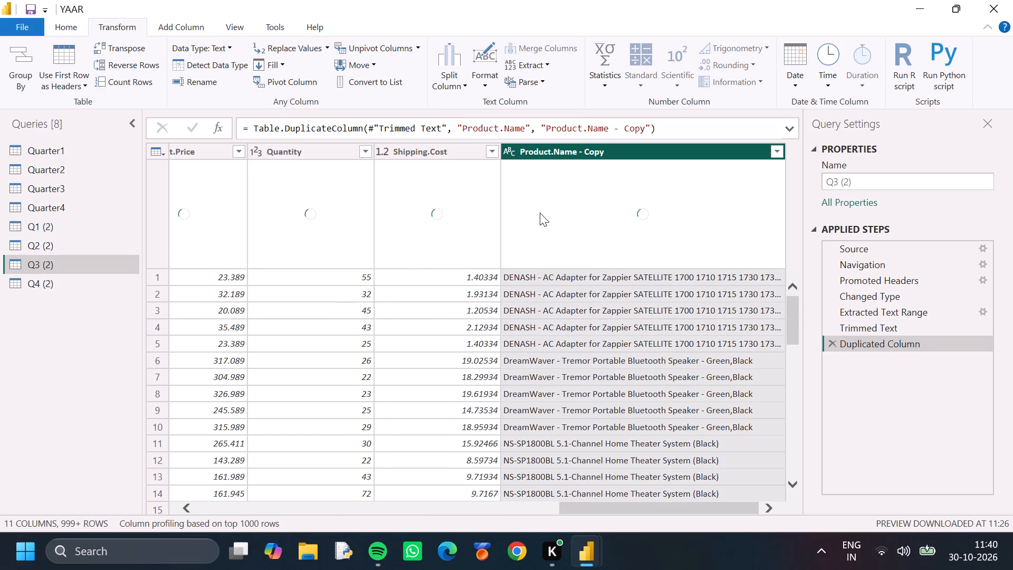
Split the Product.Name - Copy column at each occurrence of the custom delimiter "-".
left_click(580, 153)
left_click(447, 83)
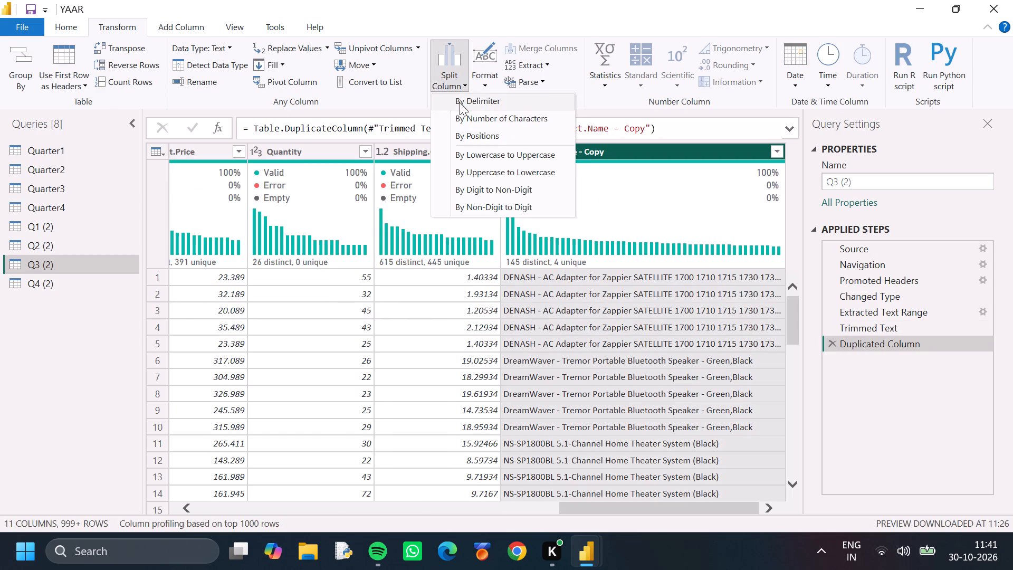
left_click(479, 101)
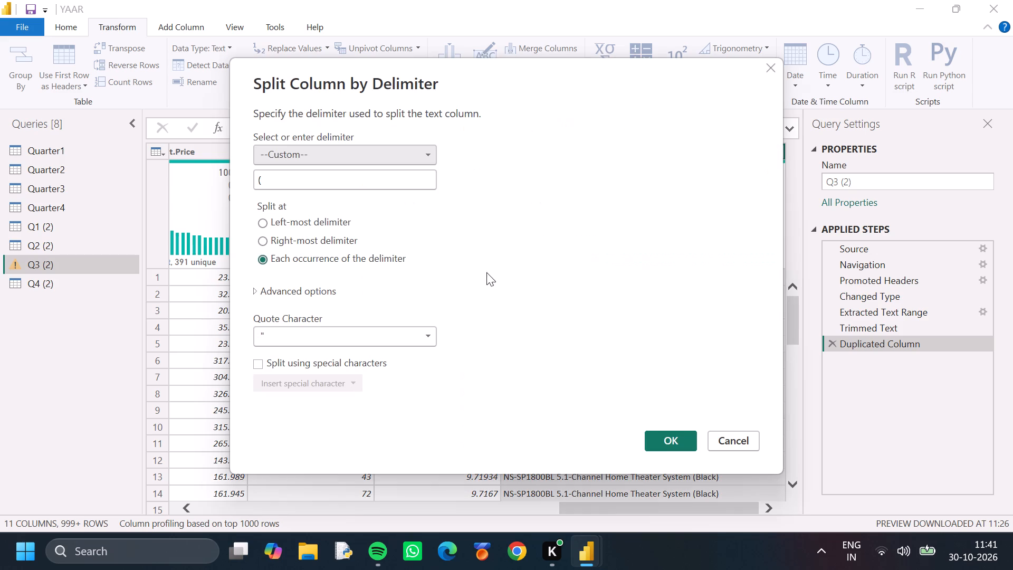
left_click_drag(361, 183, 360, 183)
left_click_drag(360, 183, 256, 179)
key("minus")
left_click(683, 430)
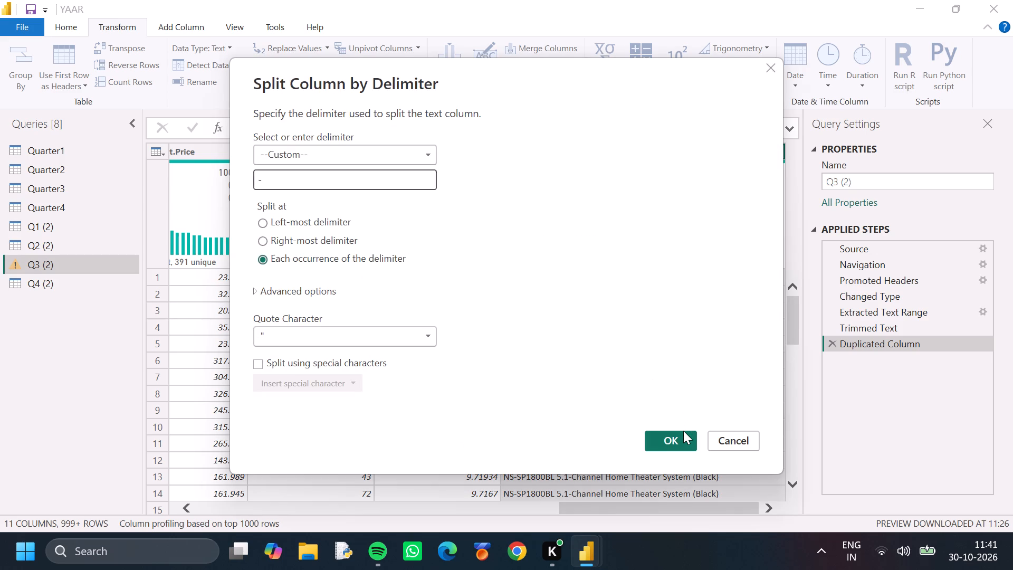
left_click(680, 439)
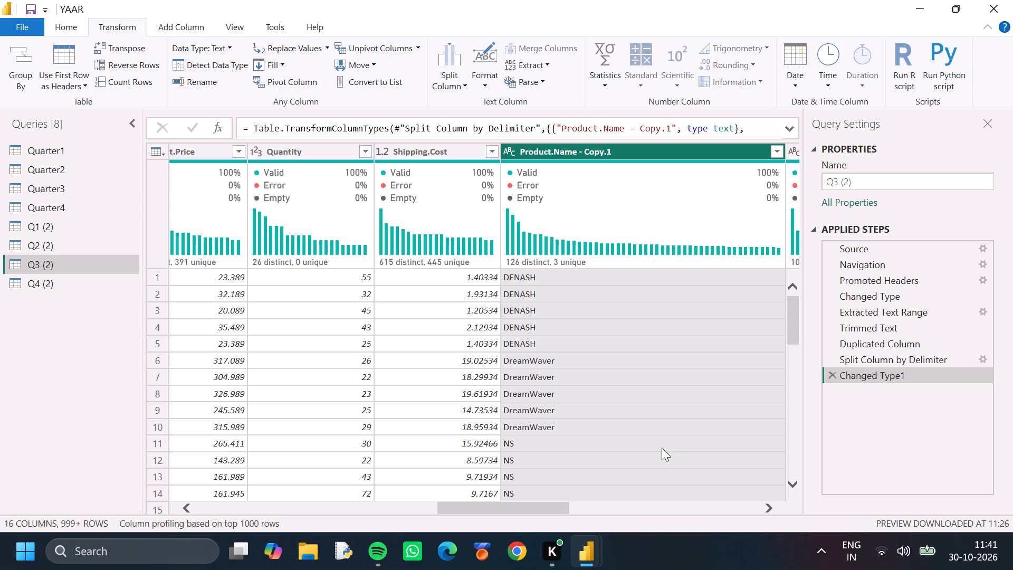
Examine down the rows which product name fragments fall into the Product.Name - Copy.2 through Product.Name - Copy.6 columns.
left_click_drag(548, 510, 751, 505)
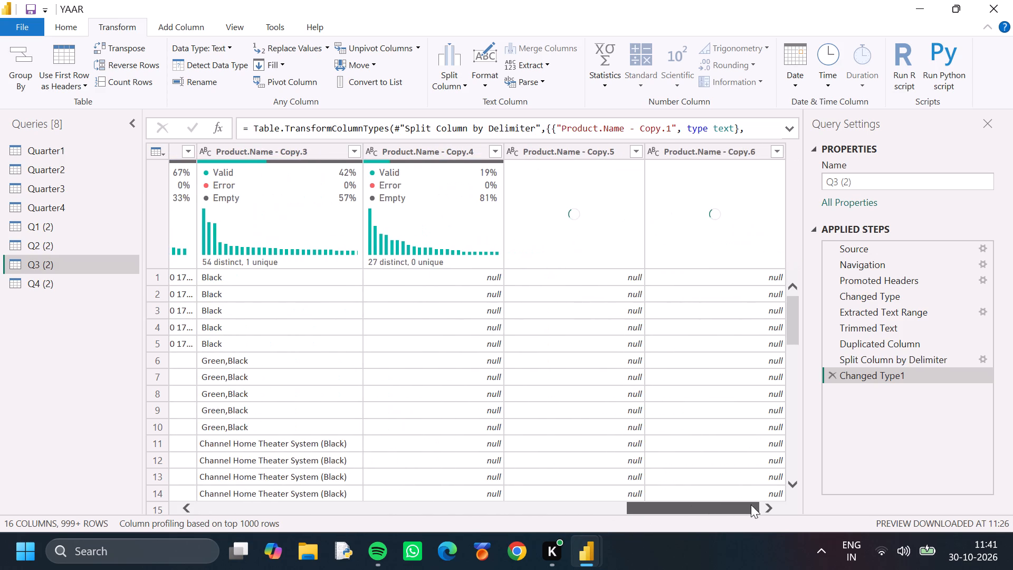
left_click_drag(751, 505, 800, 503)
scroll(545, 332, "down", 4)
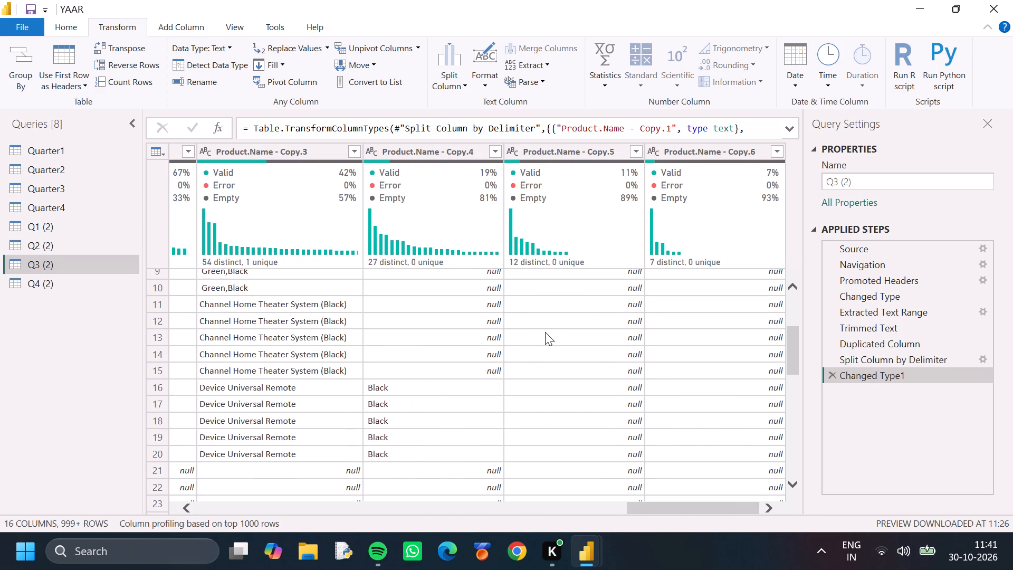
scroll(545, 332, "down", 3)
scroll(545, 332, "up", 11)
scroll(545, 332, "down", 7)
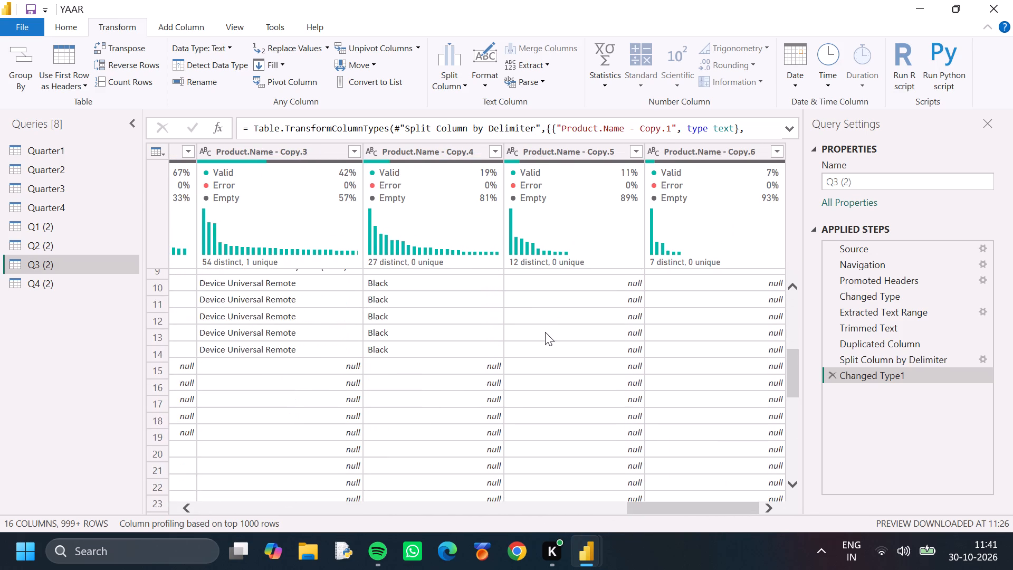
scroll(541, 332, "down", 4)
scroll(413, 353, "up", 10)
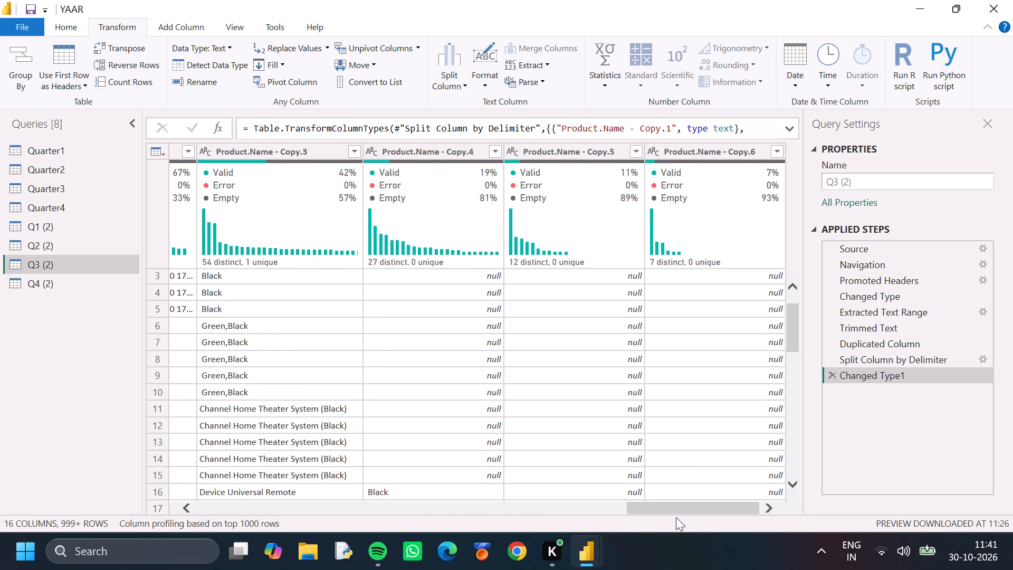
left_click_drag(675, 513, 601, 510)
scroll(622, 441, "down", 11)
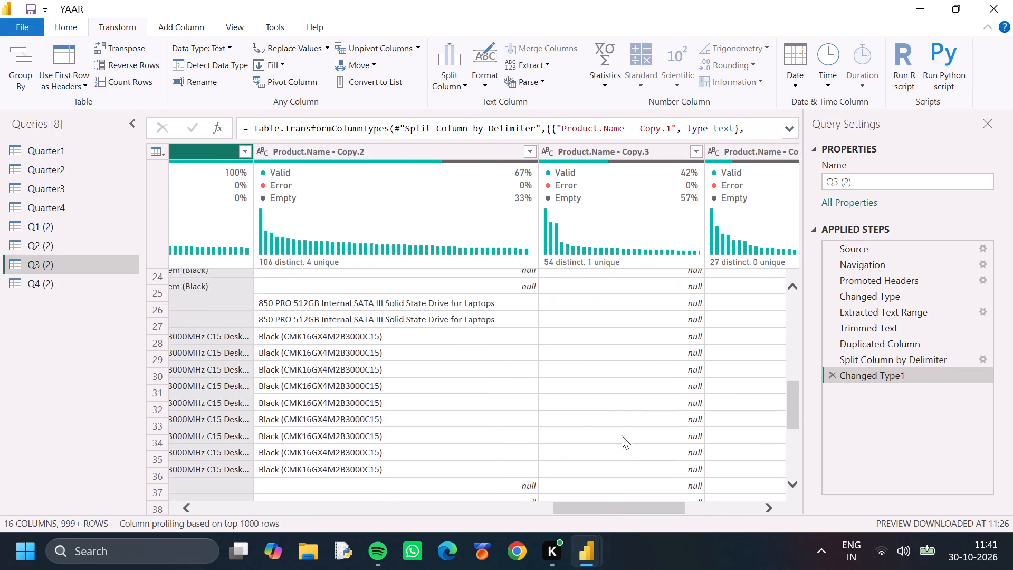
scroll(622, 435, "up", 2)
scroll(622, 435, "down", 4)
scroll(622, 435, "up", 1)
scroll(622, 435, "down", 5)
scroll(622, 435, "up", 19)
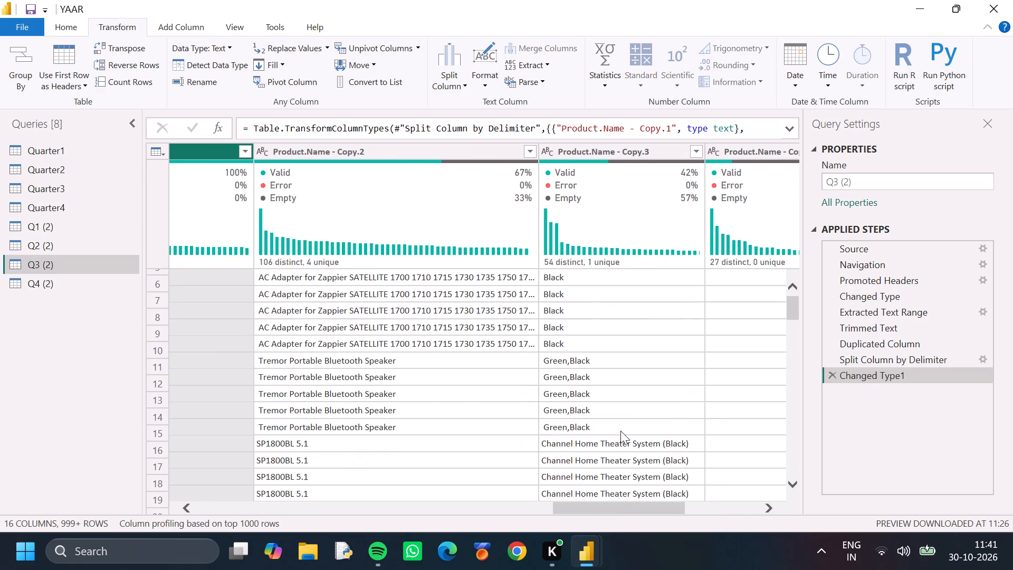
scroll(620, 431, "up", 8)
Compare the Product.Name - Copy.1 and Product.Name - Copy.2 columns down the rows to see how the product names are divided.
left_click_drag(616, 503, 548, 514)
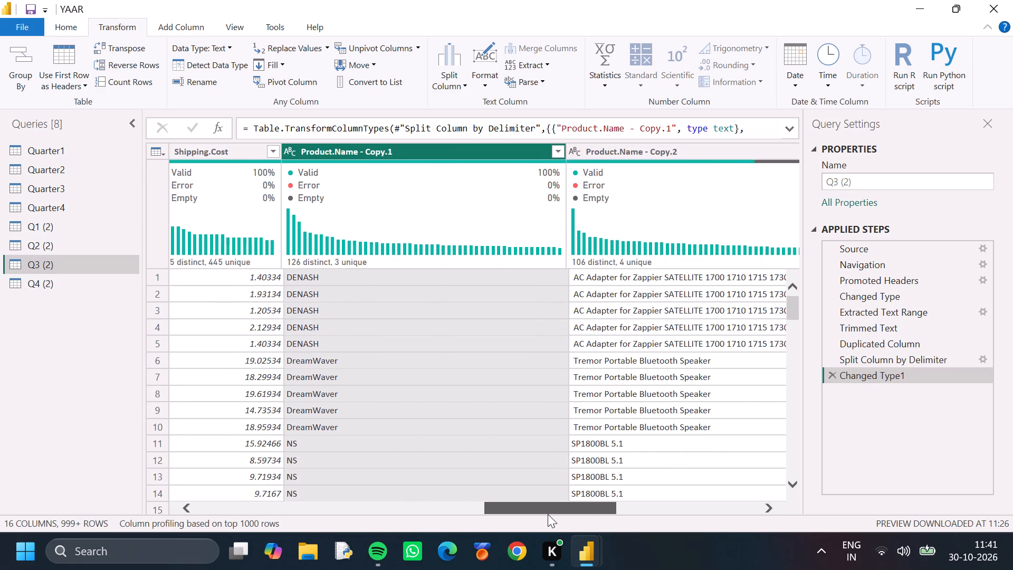
left_click_drag(548, 514, 550, 515)
scroll(504, 408, "down", 7)
scroll(573, 369, "down", 3)
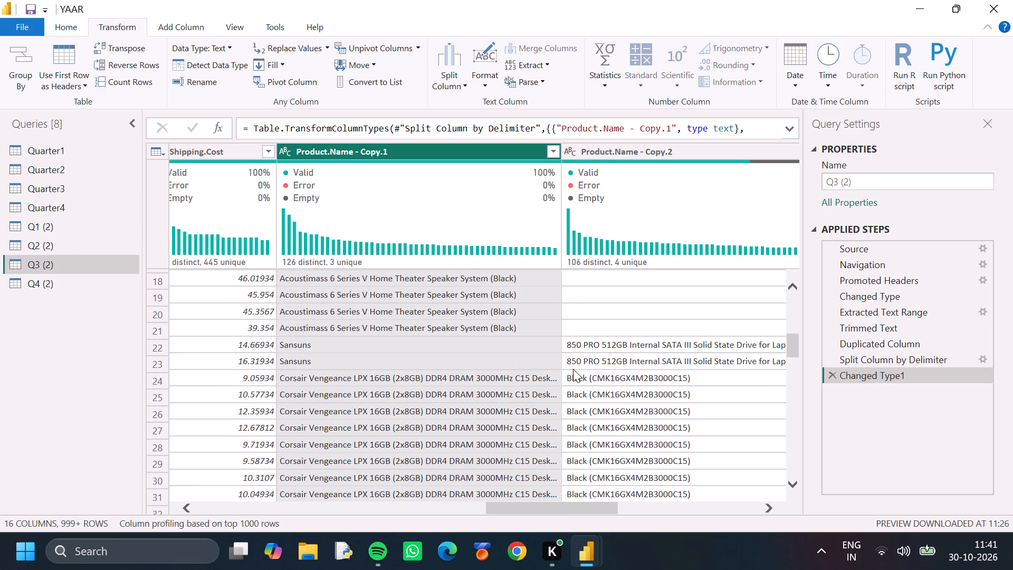
scroll(629, 373, "down", 9)
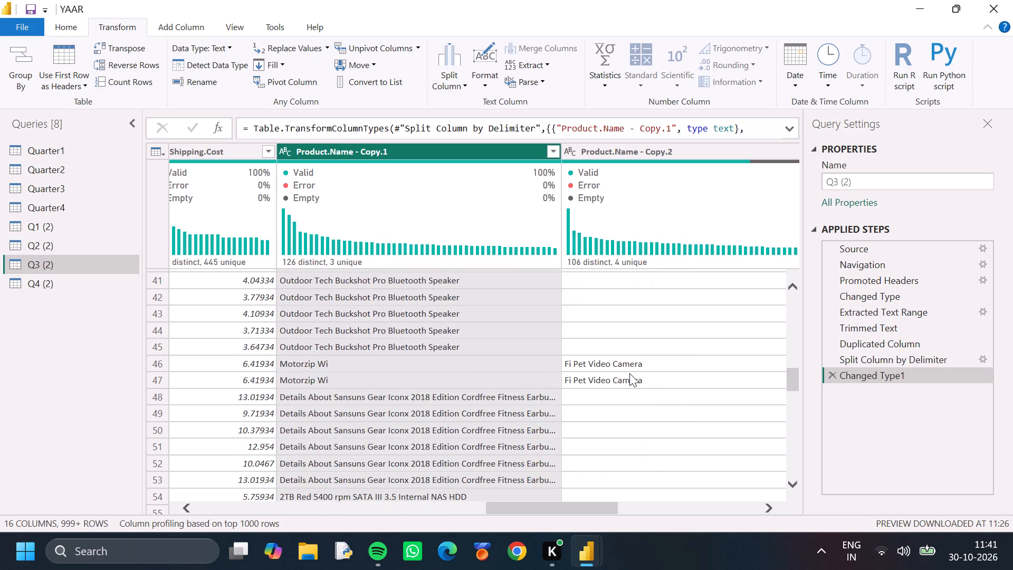
scroll(629, 373, "down", 4)
scroll(629, 373, "up", 20)
scroll(629, 373, "up", 2)
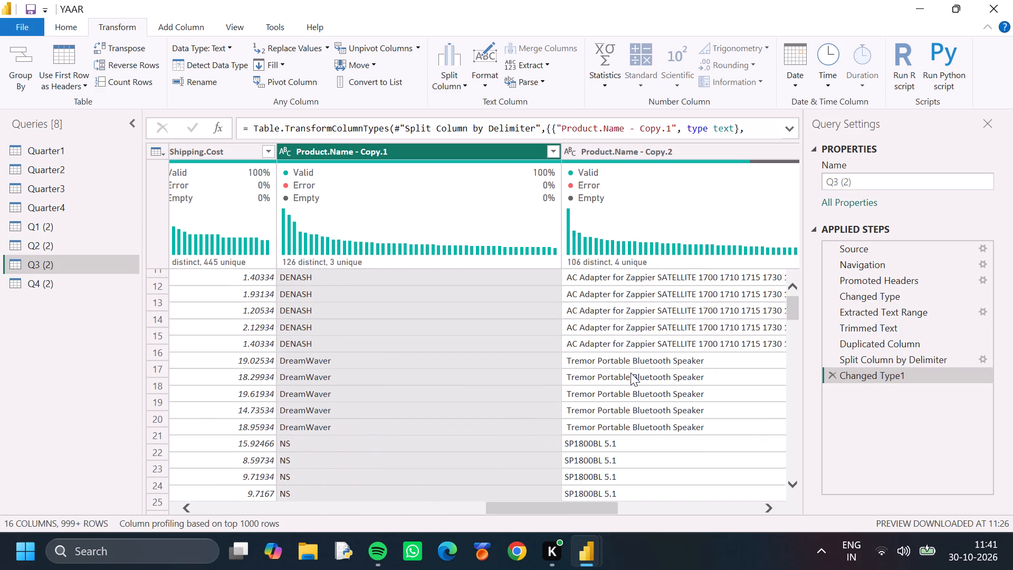
scroll(630, 373, "up", 12)
Remove the Product.Name - Copy.2 through Product.Name - Copy.6 columns from the Q3 (2) query.
left_click_drag(555, 510, 589, 510)
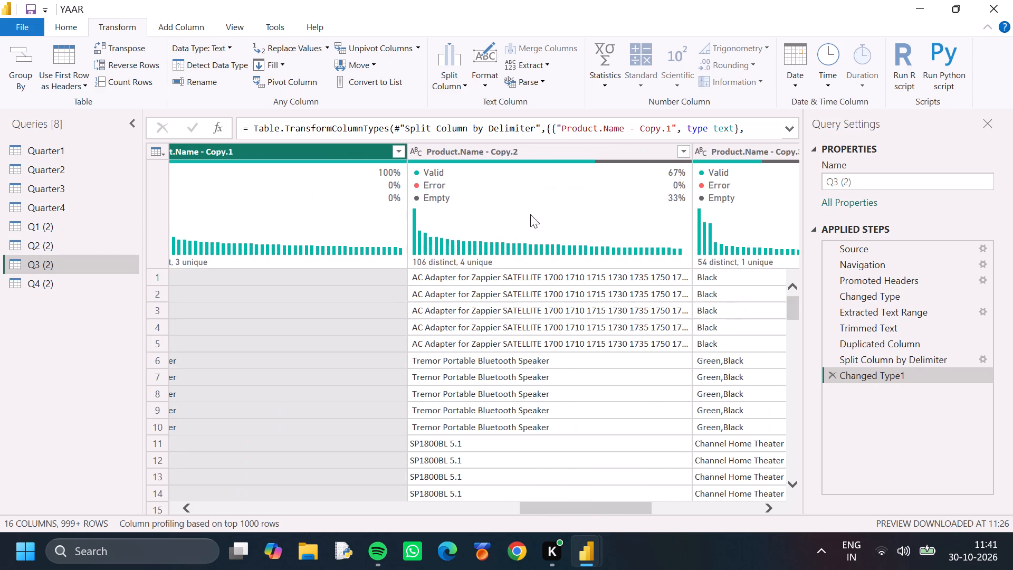
left_click(539, 158)
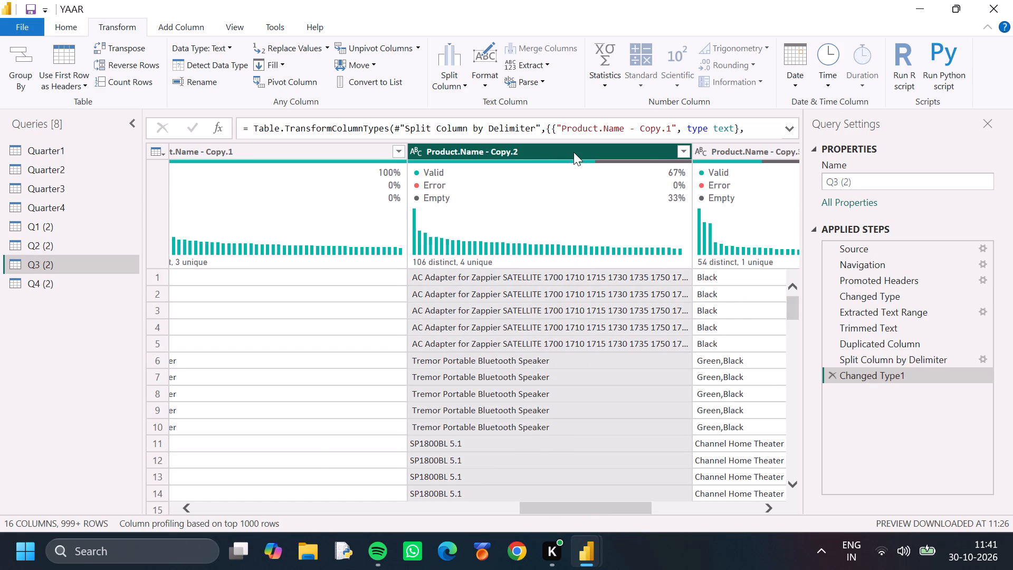
key("shift+Right")
key("shift+Right")
key("shift+Right")
key("shift+Right")
key("shift+Right")
key("shift+Right")
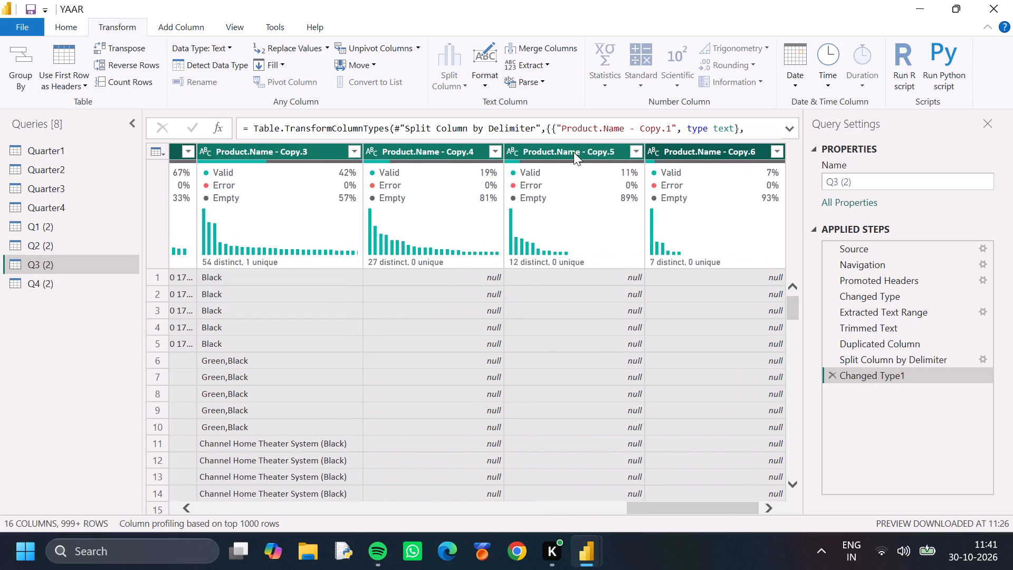
left_click(192, 31)
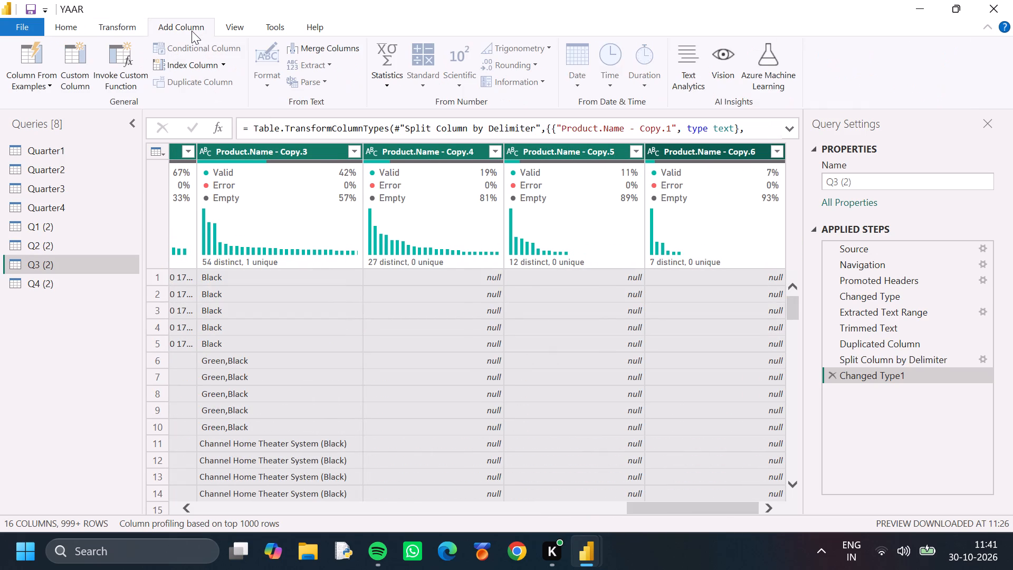
left_click(106, 20)
left_click(71, 27)
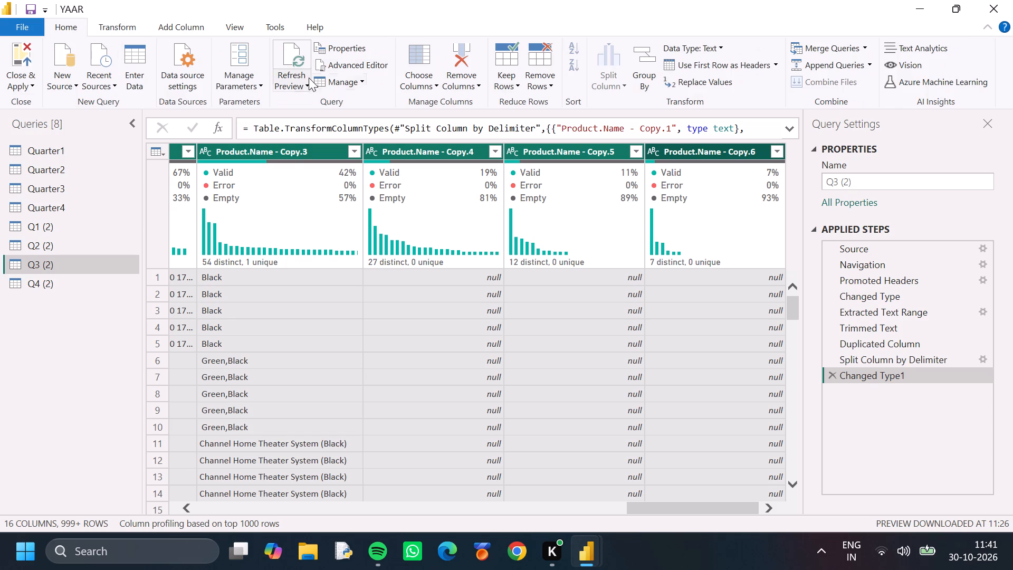
left_click(451, 79)
left_click(466, 99)
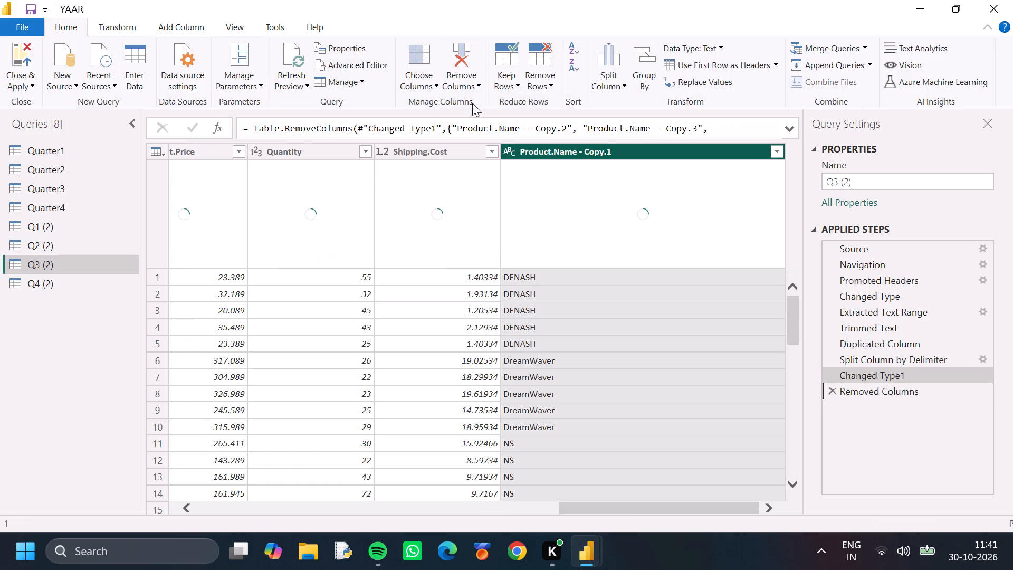
Check the remaining Product.Name - Copy.1 values down the rows of the Q3 (2) query.
left_click(572, 344)
scroll(572, 344, "down", 7)
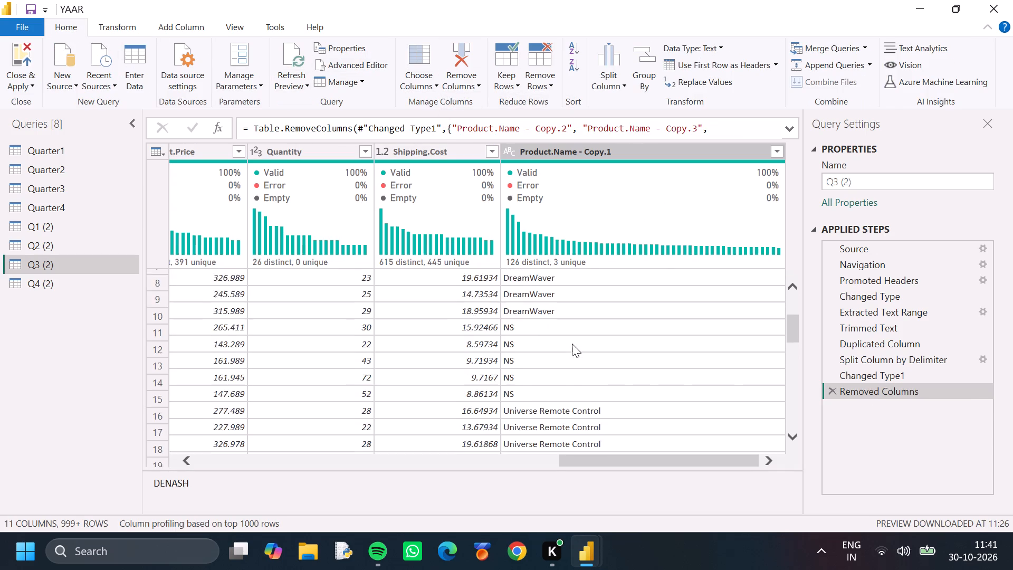
scroll(572, 344, "down", 15)
scroll(571, 346, "up", 4)
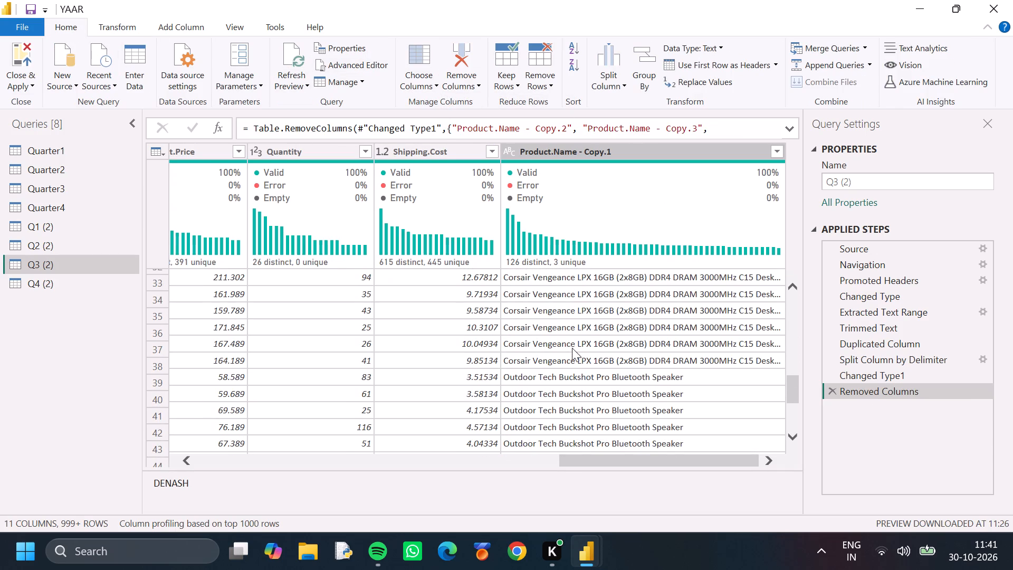
left_click(624, 350)
scroll(624, 350, "up", 5)
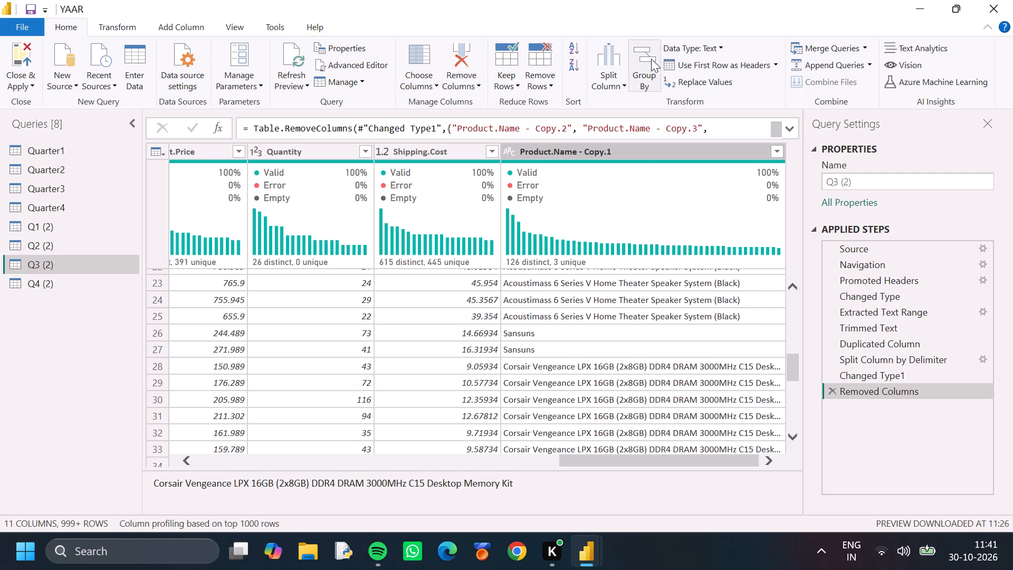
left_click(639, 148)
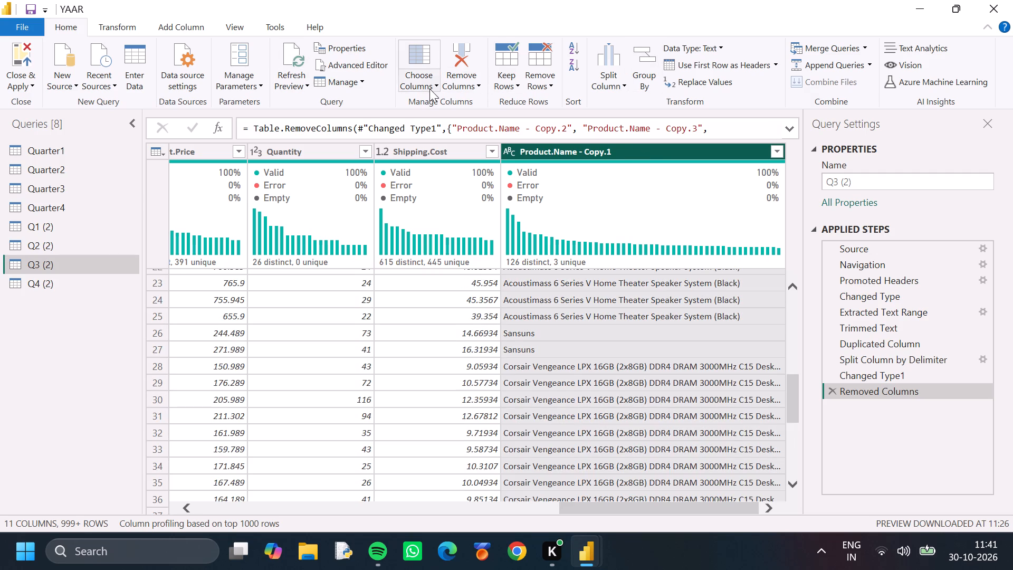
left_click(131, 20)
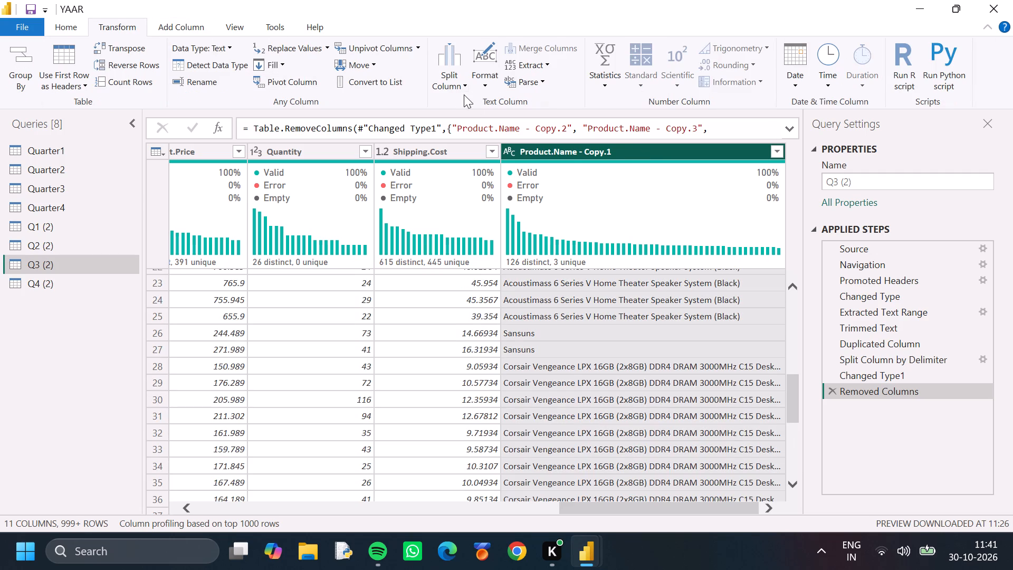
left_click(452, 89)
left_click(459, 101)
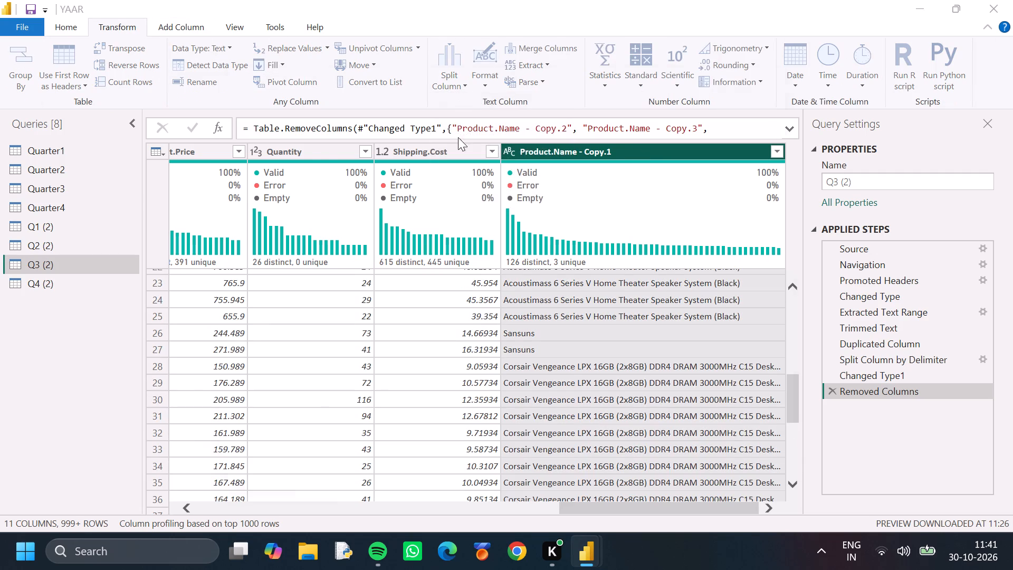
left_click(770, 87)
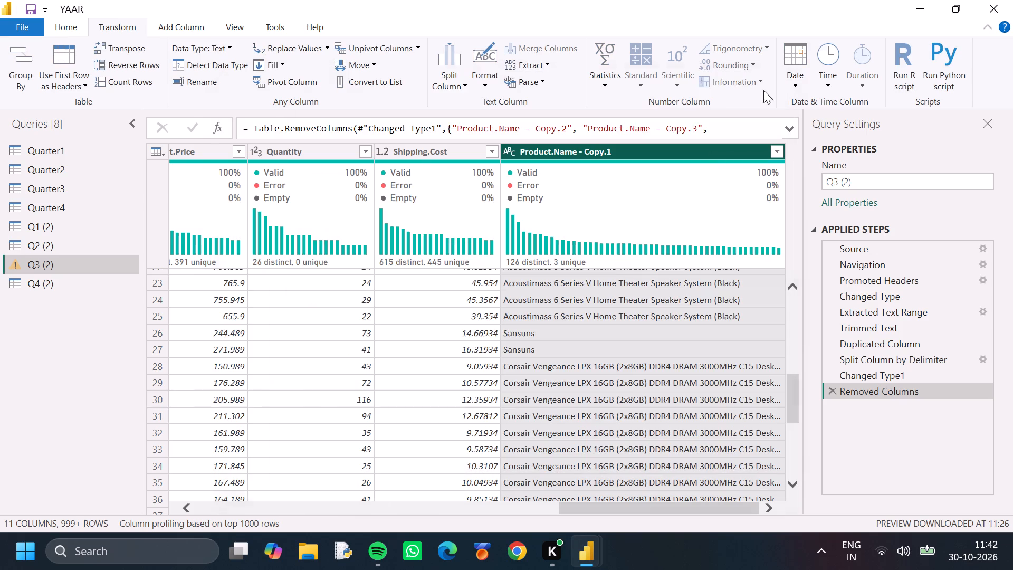
Open the Q2 (2) query and examine its Product.Name values down the rows to see how the names are delimited.
left_click(74, 248)
left_click_drag(408, 512, 428, 512)
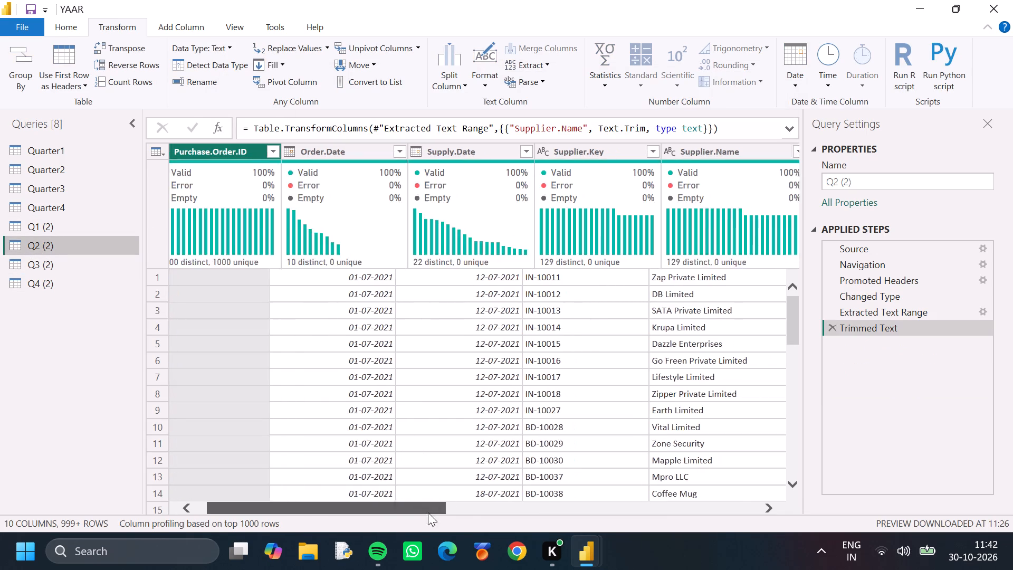
left_click_drag(428, 512, 646, 511)
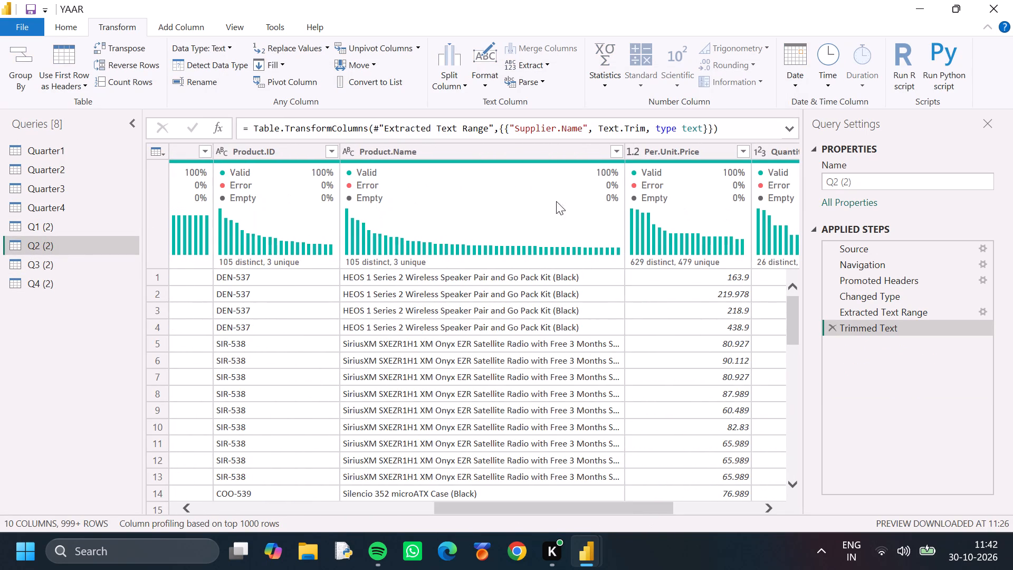
left_click(527, 149)
scroll(540, 304, "down", 6)
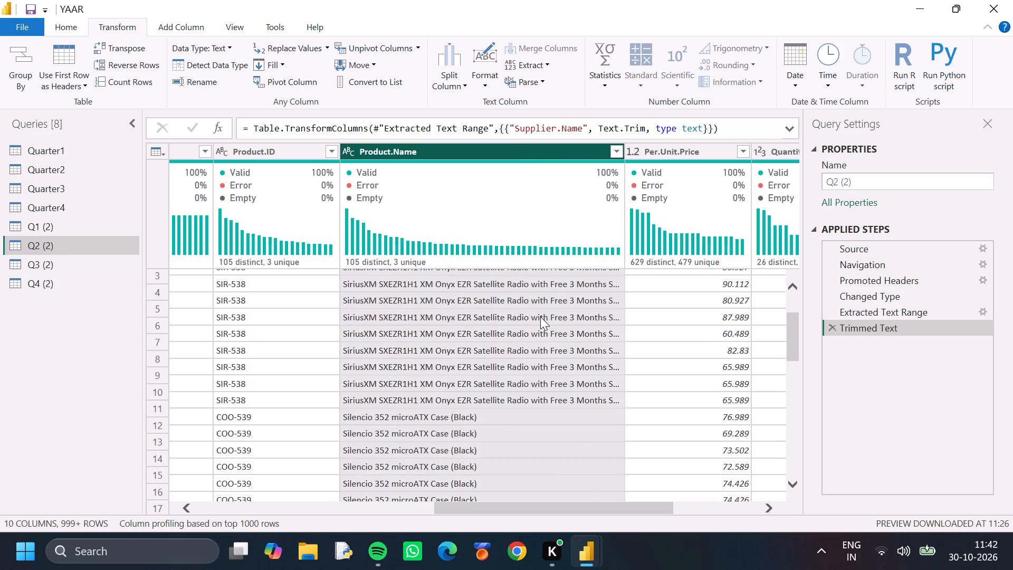
scroll(540, 318, "down", 11)
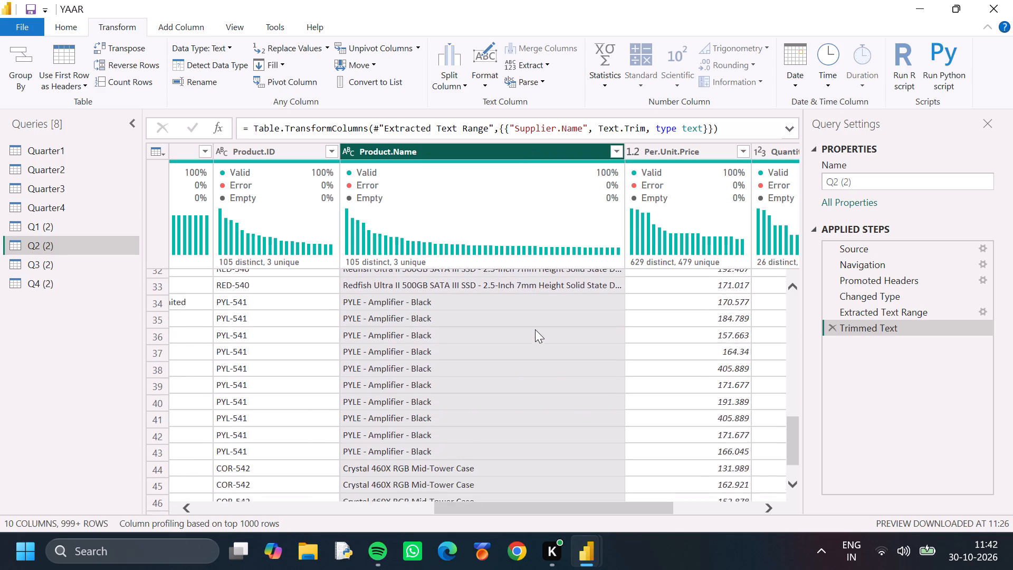
scroll(535, 329, "down", 15)
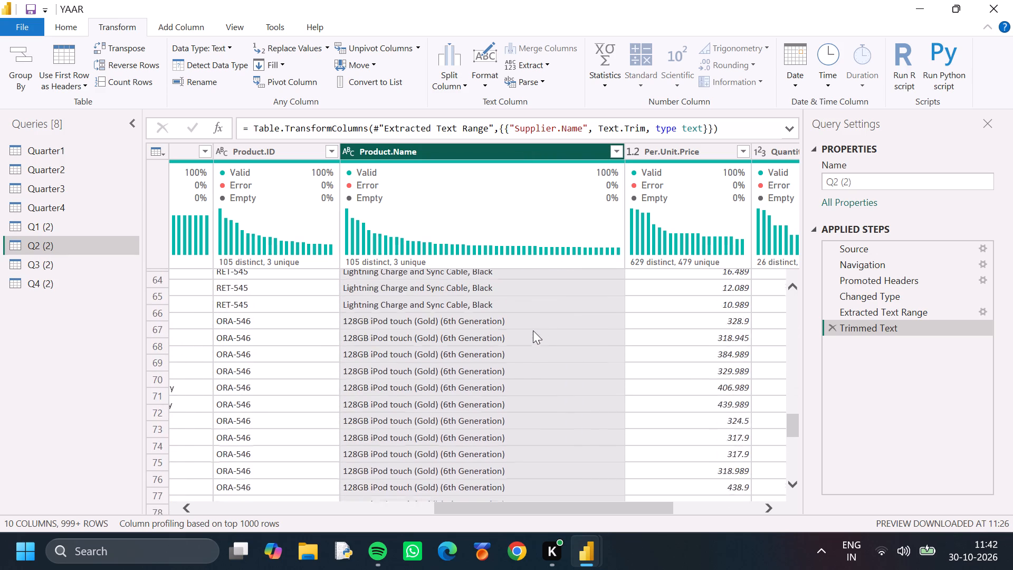
scroll(532, 330, "down", 17)
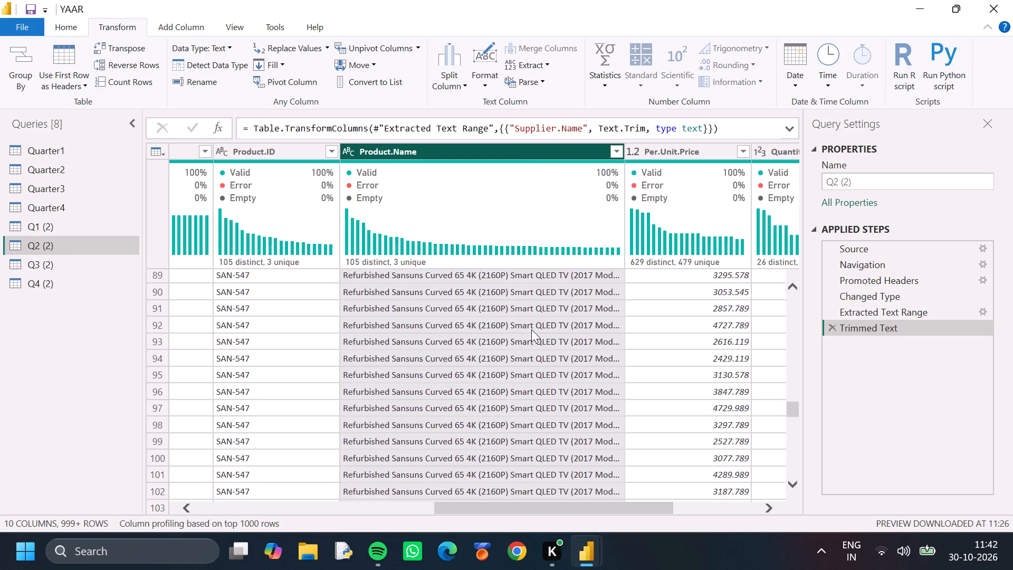
scroll(531, 329, "up", 20)
scroll(531, 329, "up", 20)
scroll(531, 329, "up", 2)
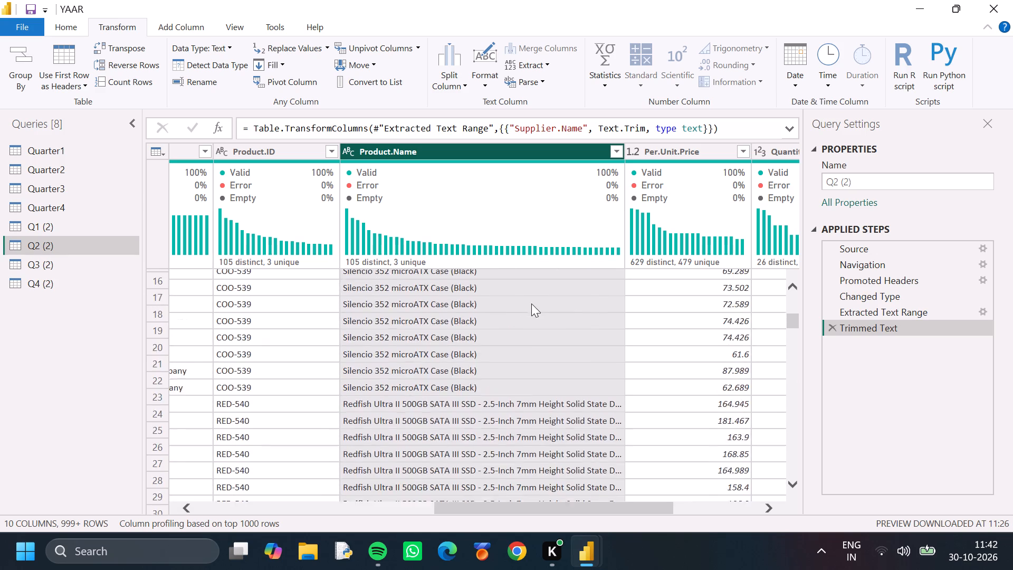
scroll(531, 303, "up", 13)
scroll(479, 317, "up", 4)
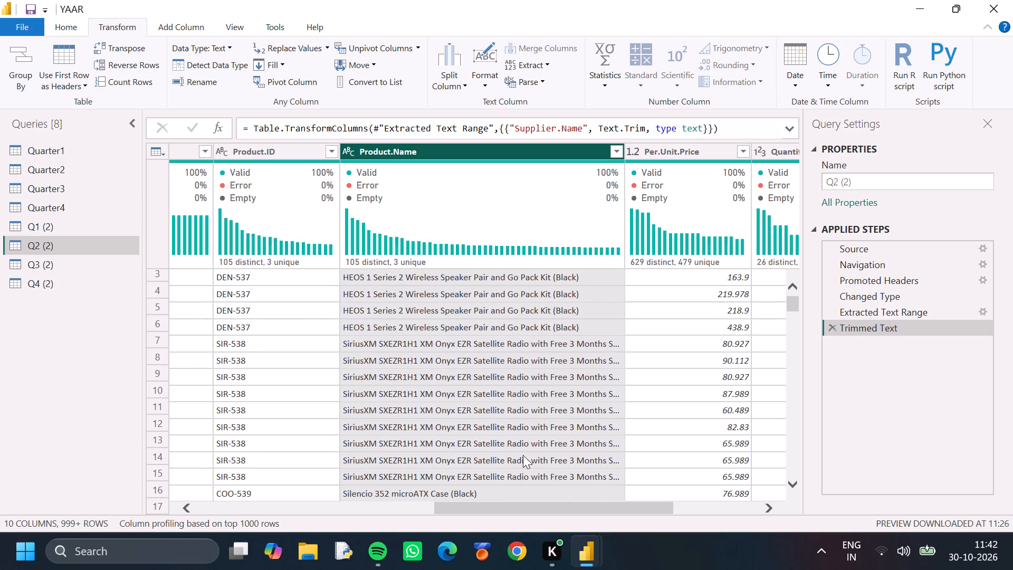
left_click_drag(528, 506, 707, 506)
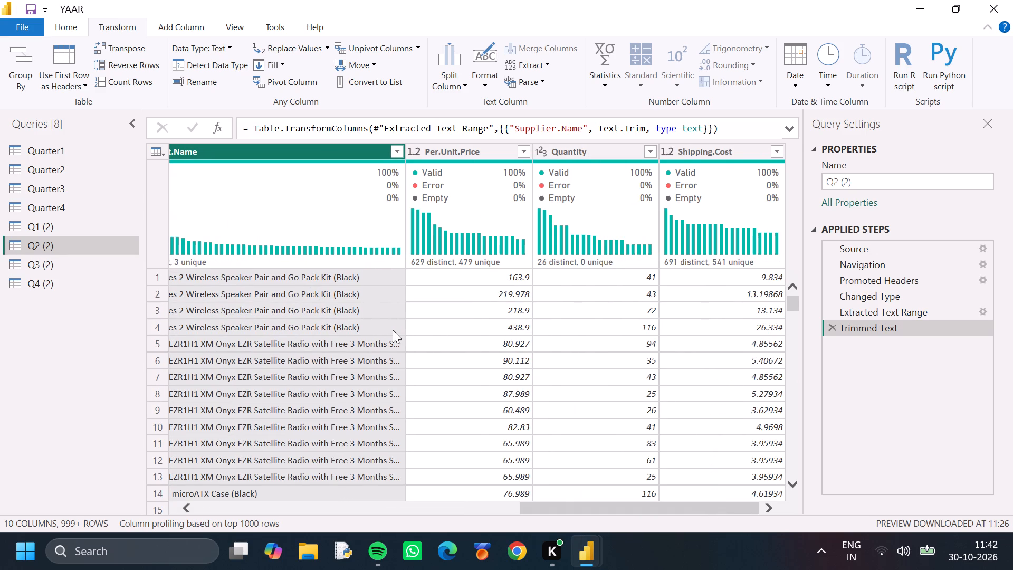
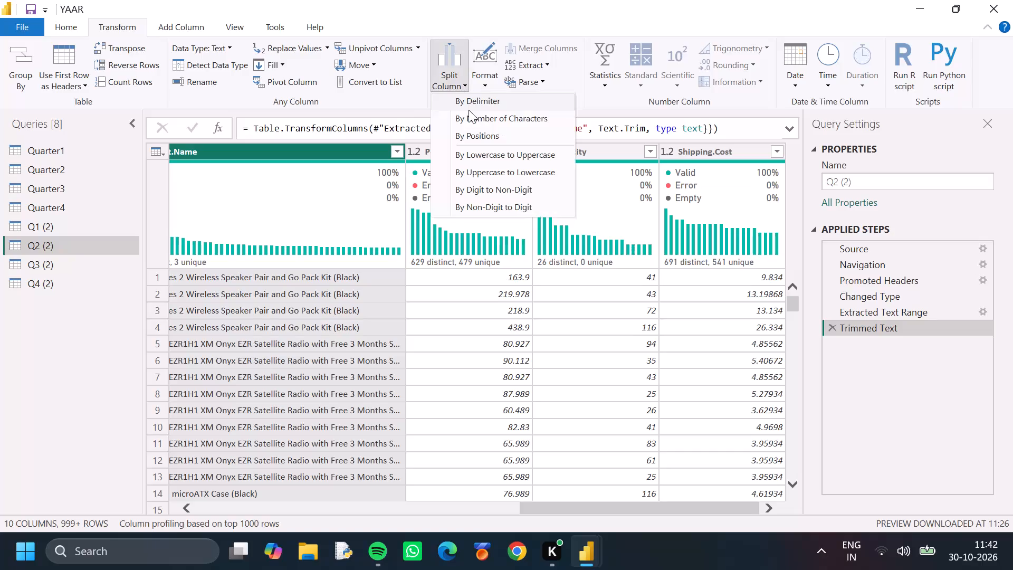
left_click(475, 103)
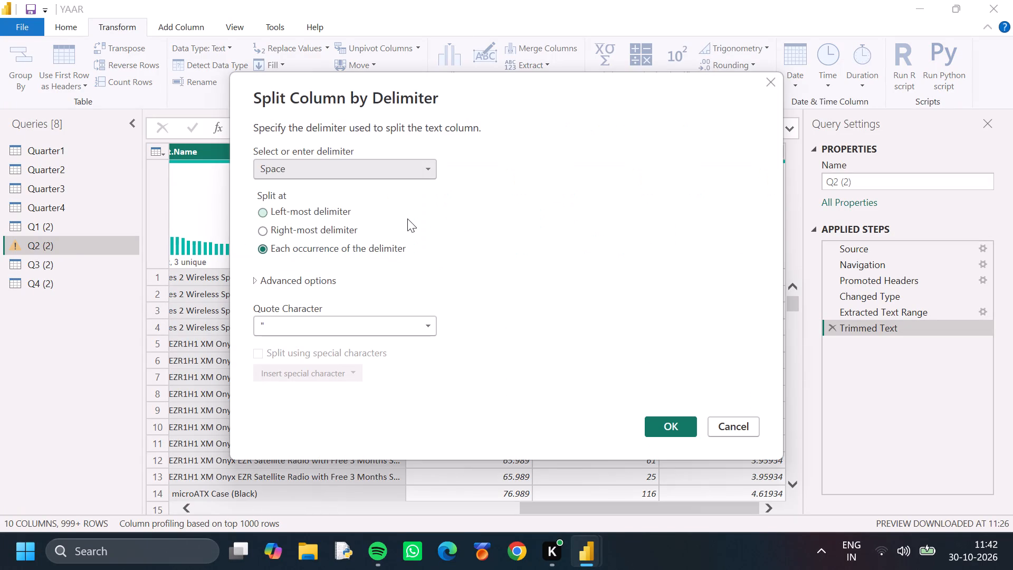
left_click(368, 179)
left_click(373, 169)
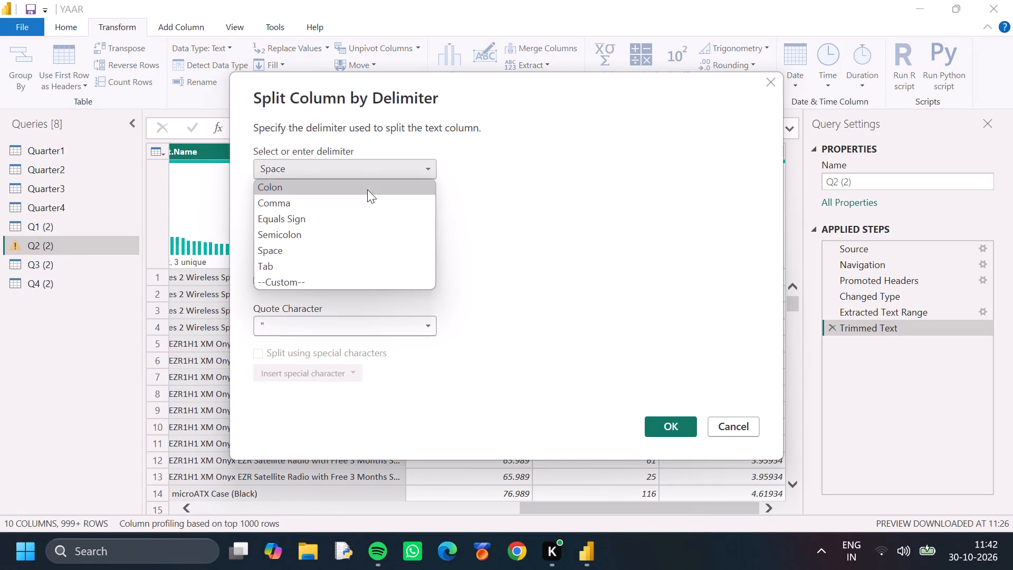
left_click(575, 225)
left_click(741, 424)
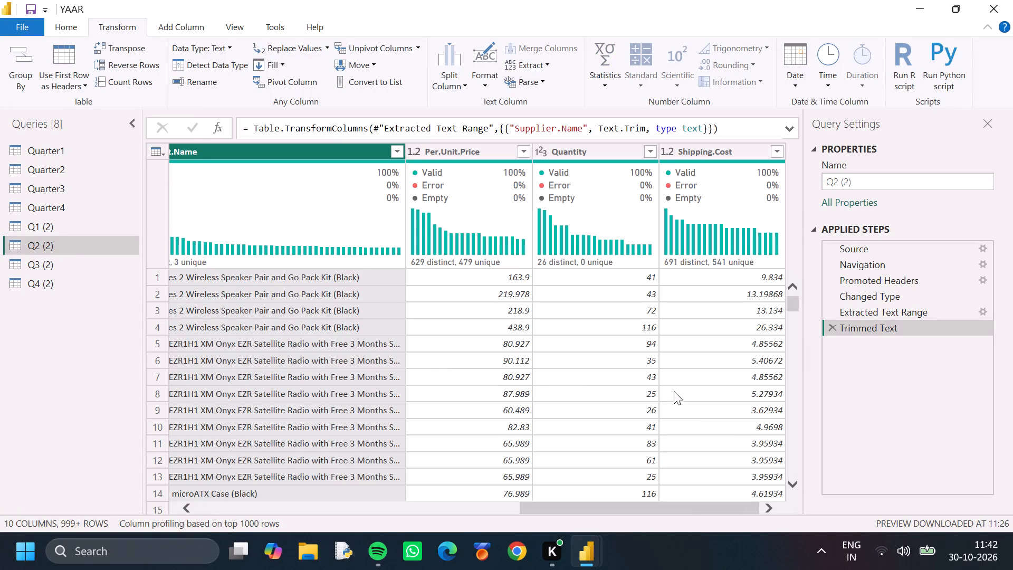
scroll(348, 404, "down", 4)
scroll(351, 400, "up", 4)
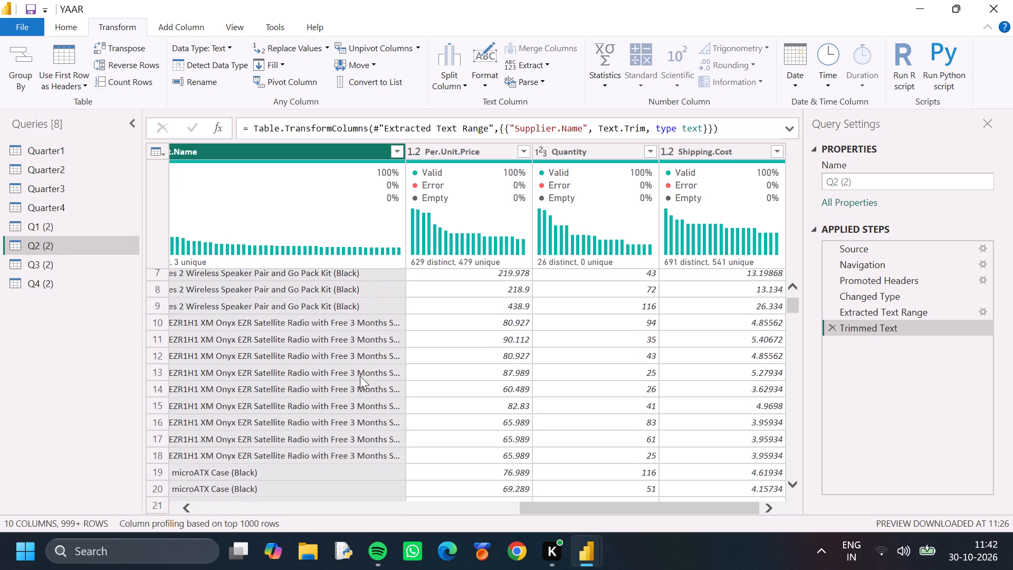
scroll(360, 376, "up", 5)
Open the Q1 (2) query and examine its Product.Name values down the rows alongside the neighbouring product and supplier columns.
left_click(34, 233)
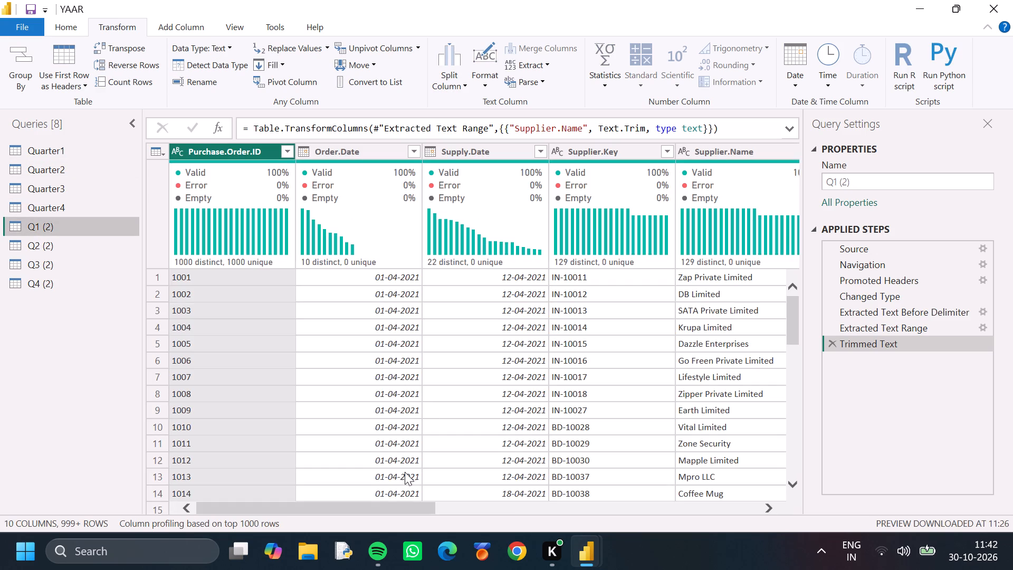
left_click_drag(391, 503, 621, 518)
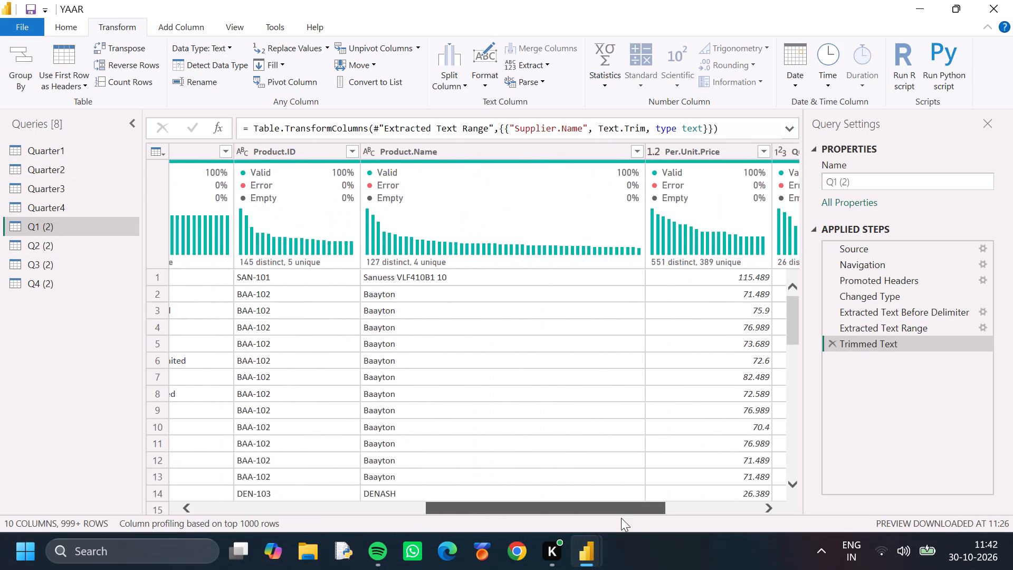
left_click_drag(621, 518, 571, 503)
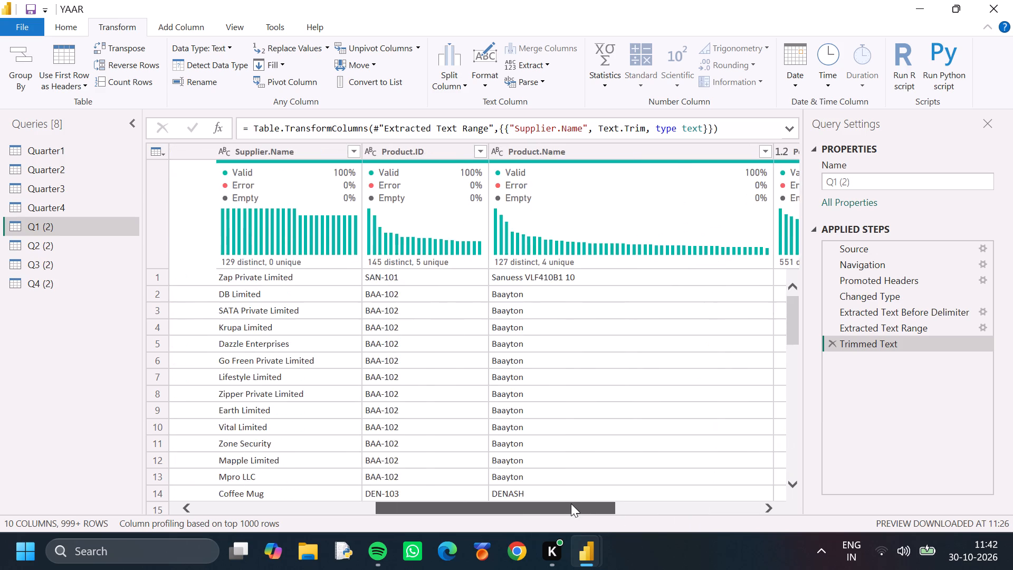
left_click_drag(571, 503, 529, 503)
scroll(496, 429, "down", 6)
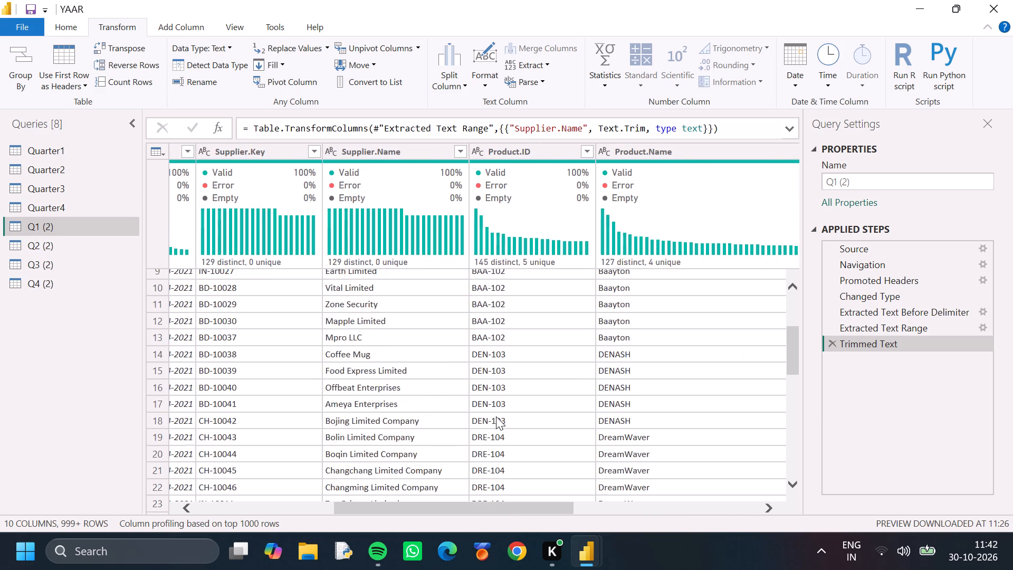
scroll(496, 416, "up", 6)
scroll(496, 415, "down", 10)
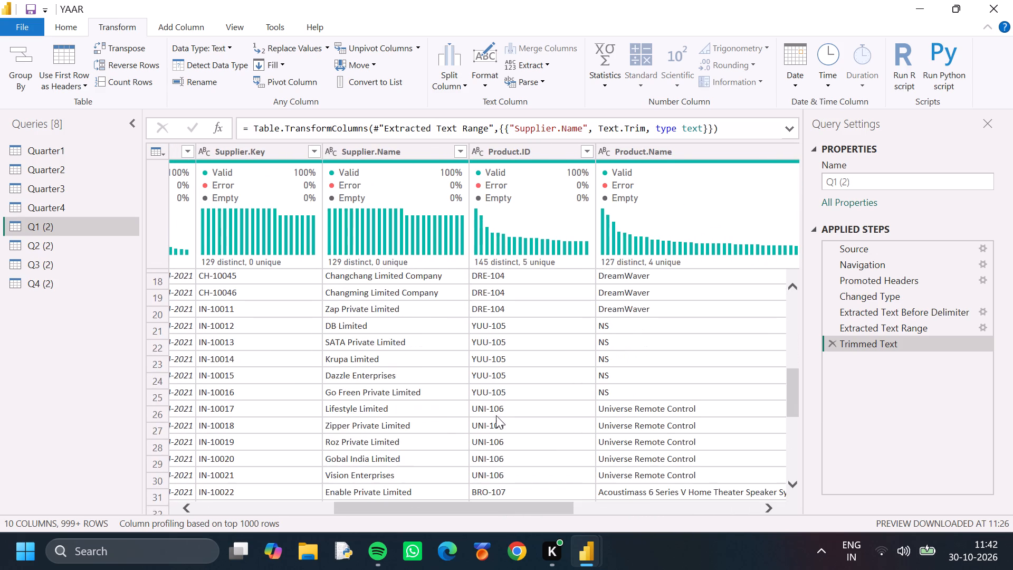
scroll(496, 415, "down", 6)
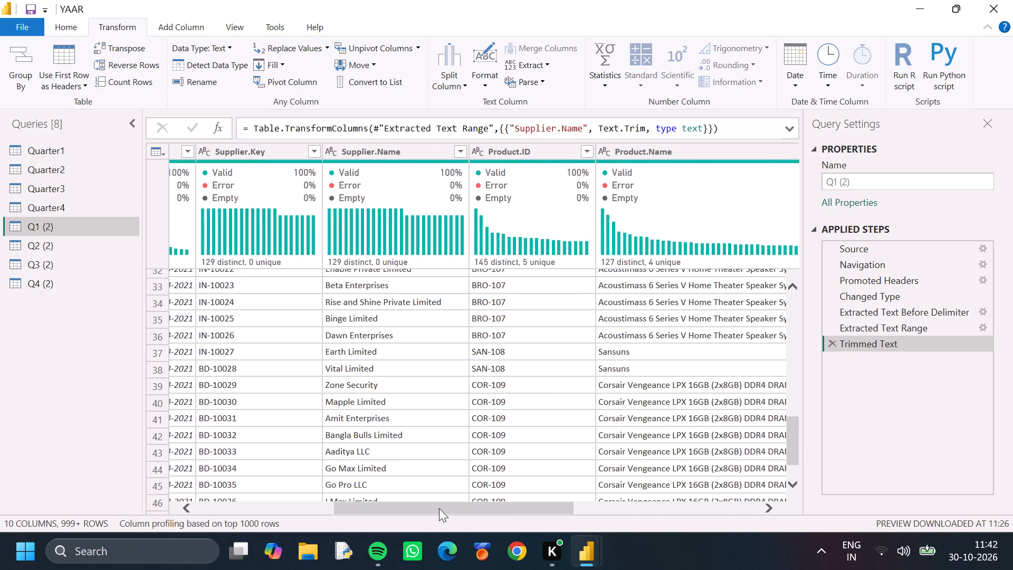
left_click_drag(441, 505, 559, 506)
scroll(503, 445, "up", 2)
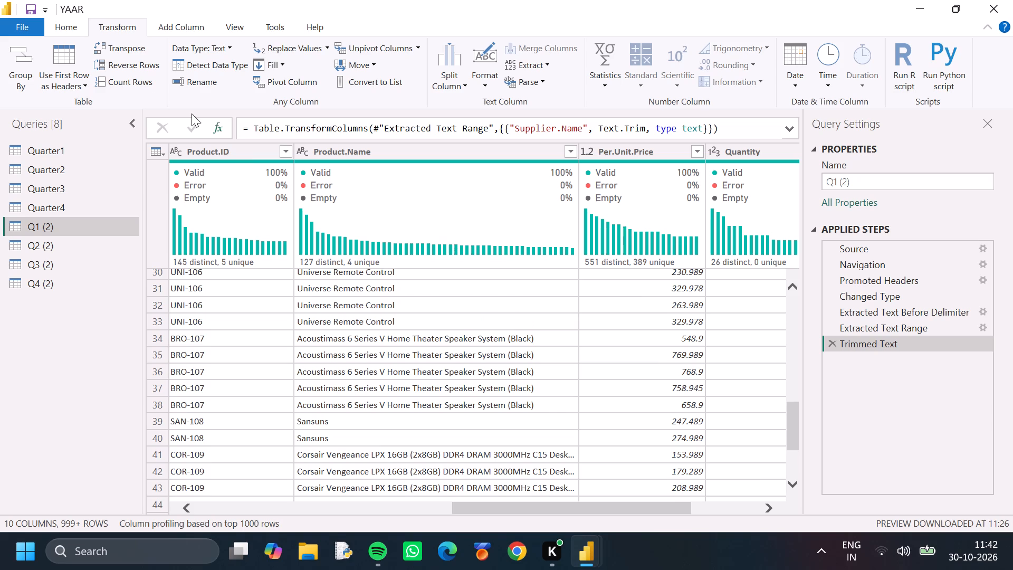
Save the YAAR report, choosing to apply the pending query changes later.
left_click(30, 12)
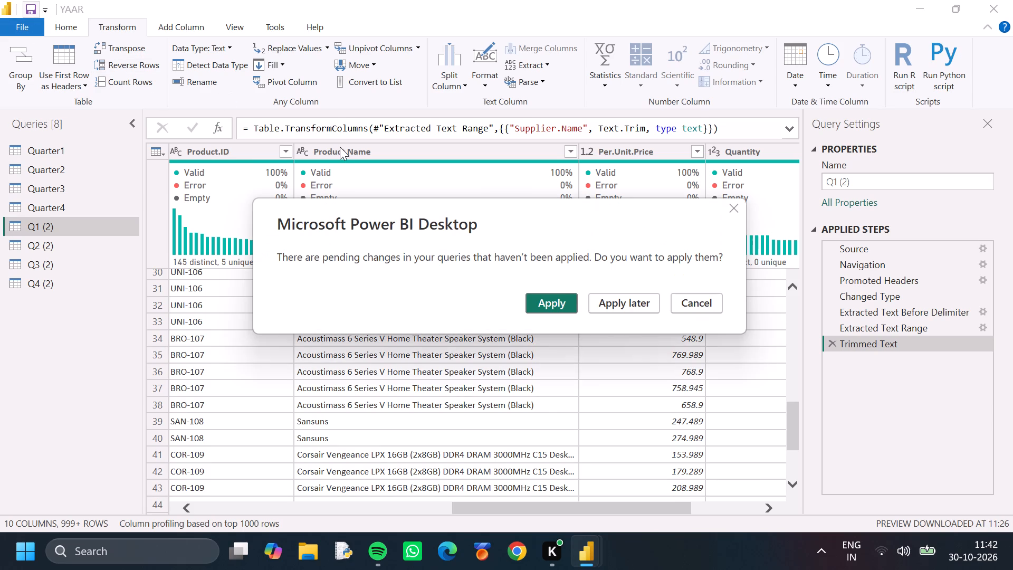
left_click(617, 300)
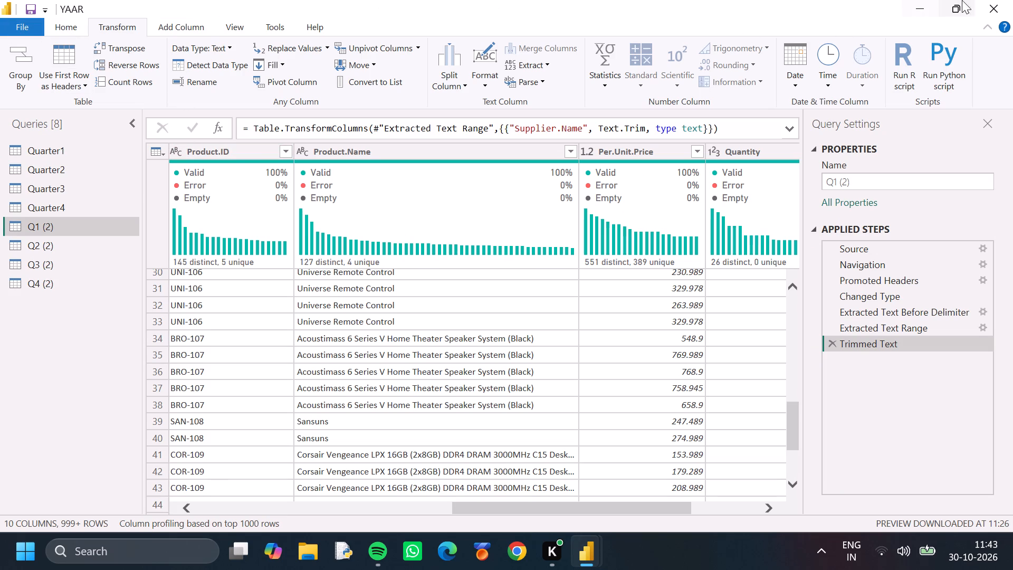
Close the Power Query Editor without applying the query changes now.
left_click(1002, 0)
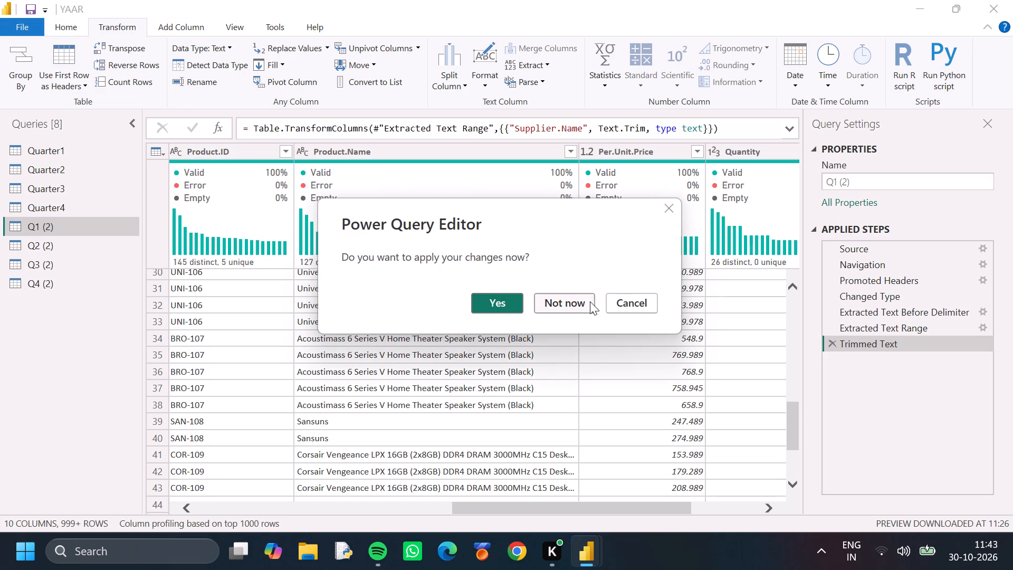
left_click(567, 303)
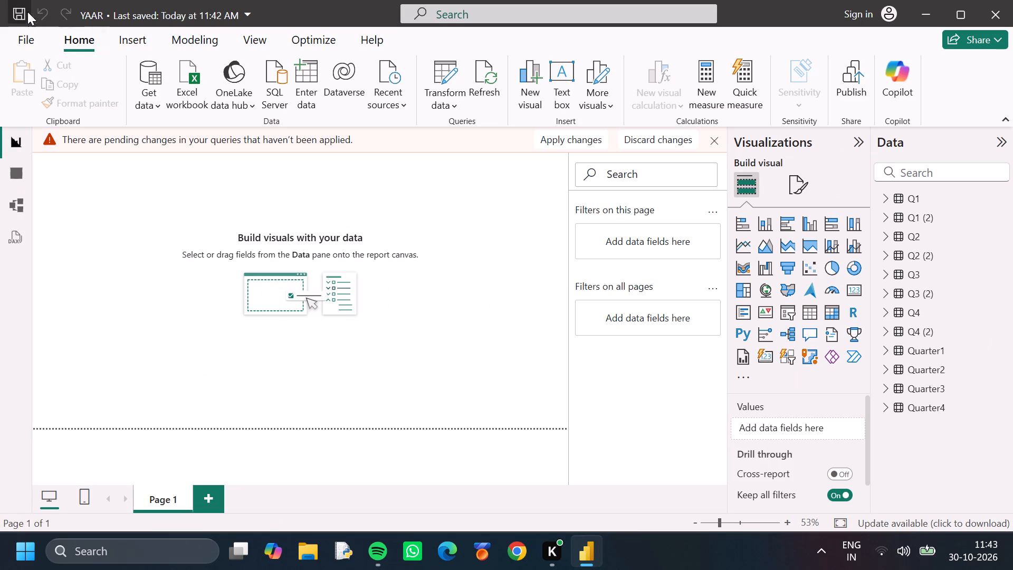
Save the YAAR report from the main report window, again deferring the pending query changes.
left_click(23, 16)
left_click(21, 14)
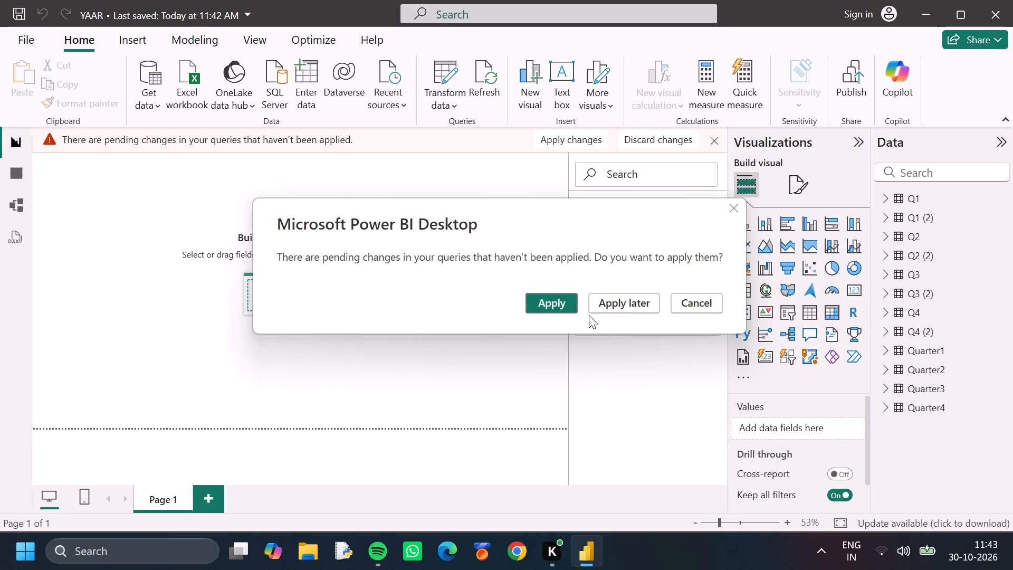
left_click(624, 303)
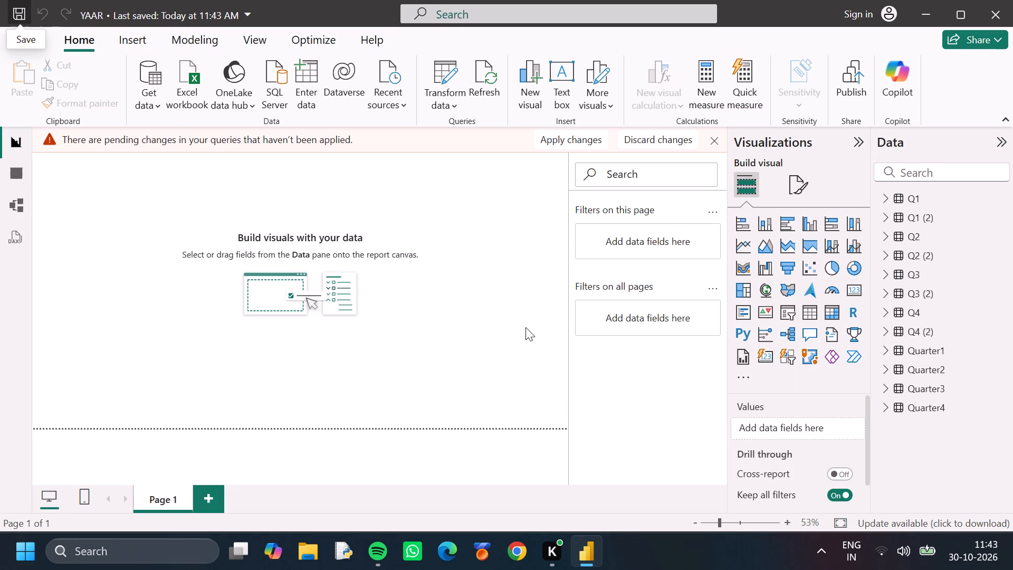